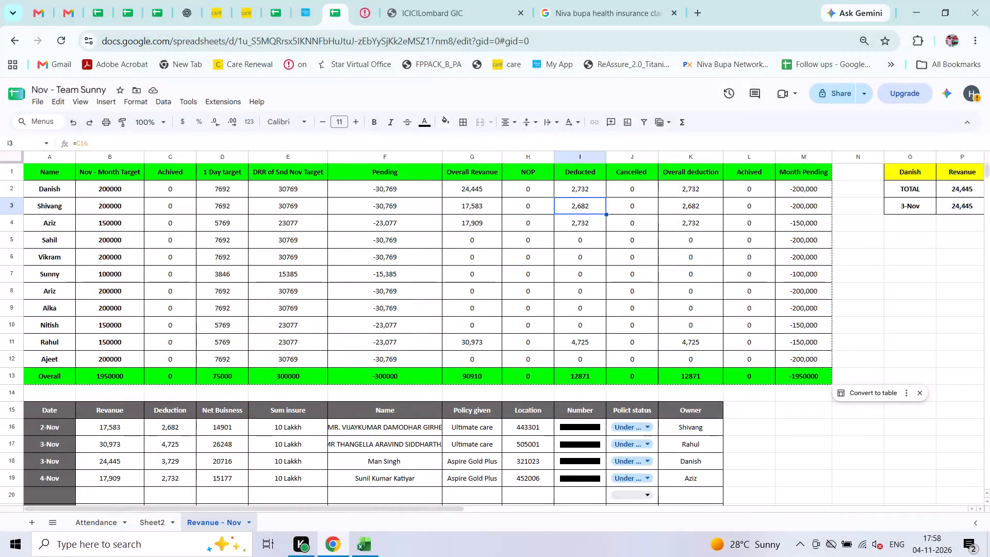
# Switch to the Book1 workbook in Excel and replace the Features header in cell A1 of Sheet1 with "Name".
pyautogui.hotkey('alt', 'Tab')
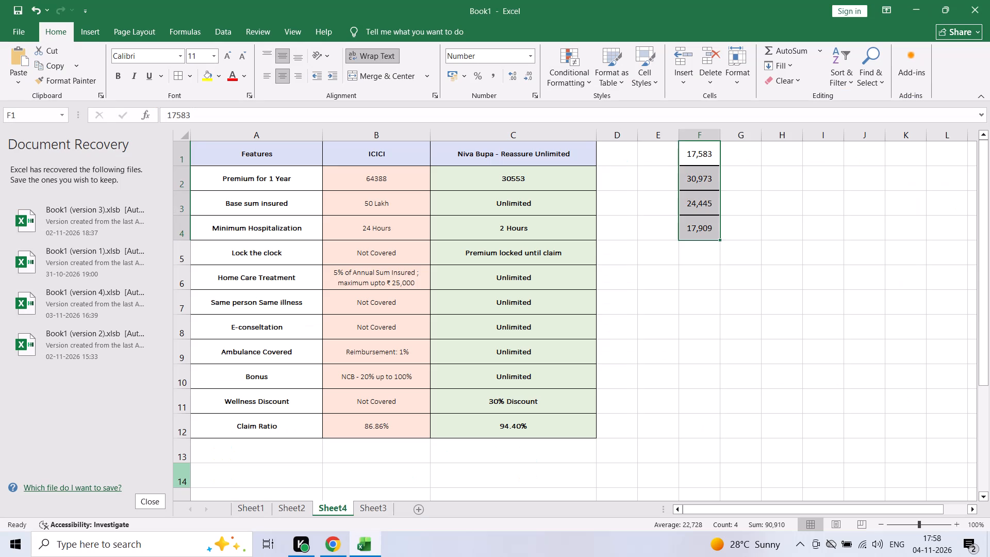
pyautogui.press('Left')
pyautogui.press('Left')
pyautogui.press('Left')
pyautogui.press('Left')
pyautogui.press('Left')
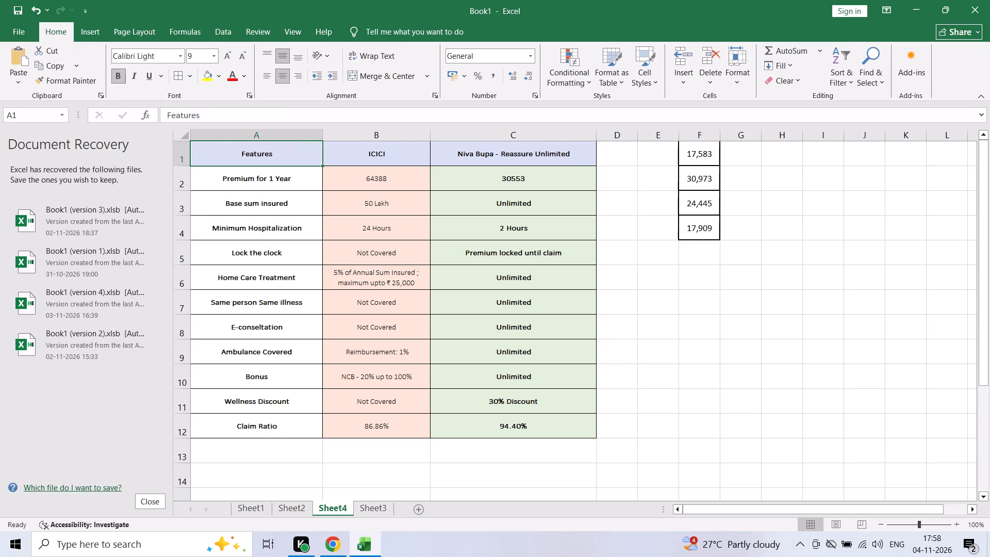
pyautogui.click(255, 504)
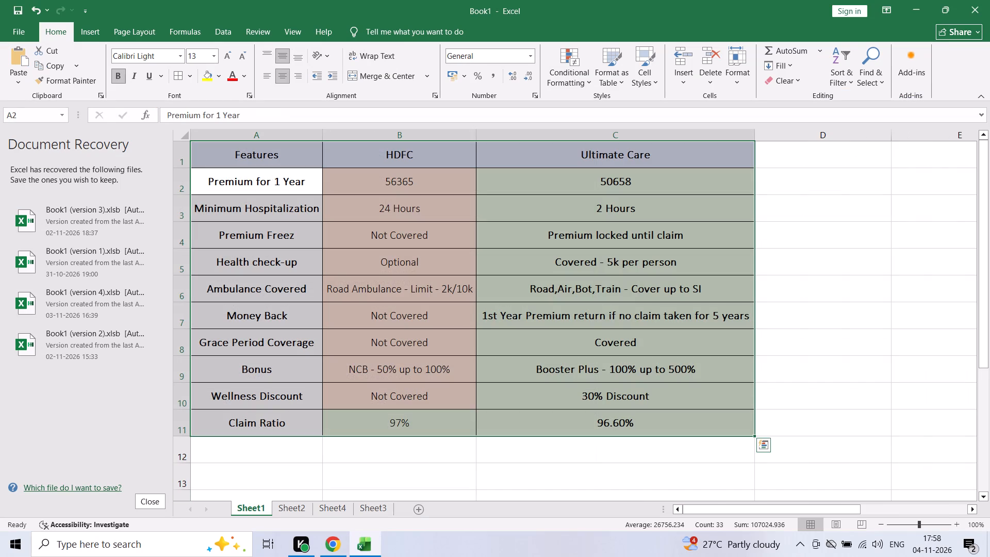
pyautogui.hotkey('ctrl', 'Up')
pyautogui.hotkey('ctrl', 'Left')
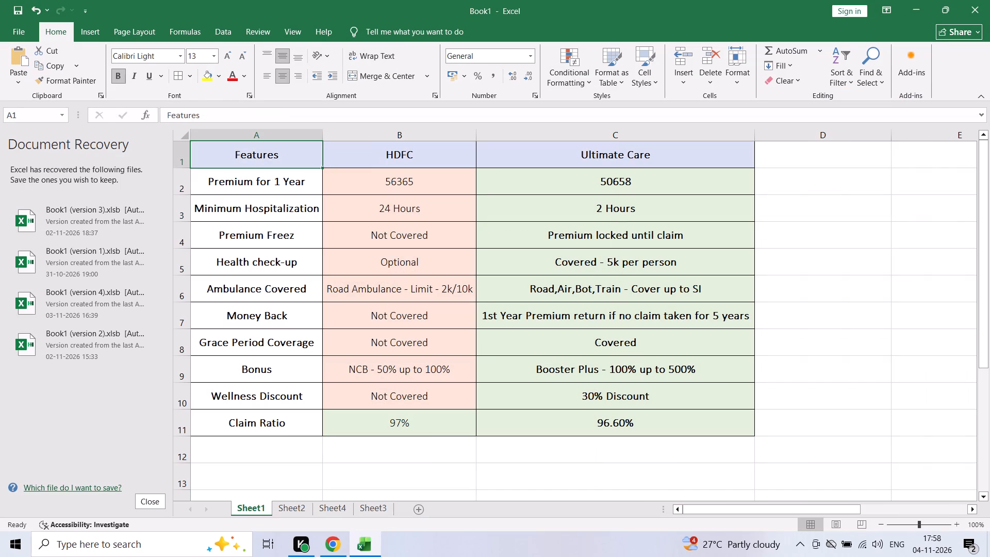
pyautogui.hotkey('shift', 'm')
pyautogui.press('BackSpace')
pyautogui.write('Name')
pyautogui.press('Return')
# Delete columns B to D, including the HDFC and Ultimate Care comparison data.
pyautogui.press('Left')
pyautogui.press('Right')
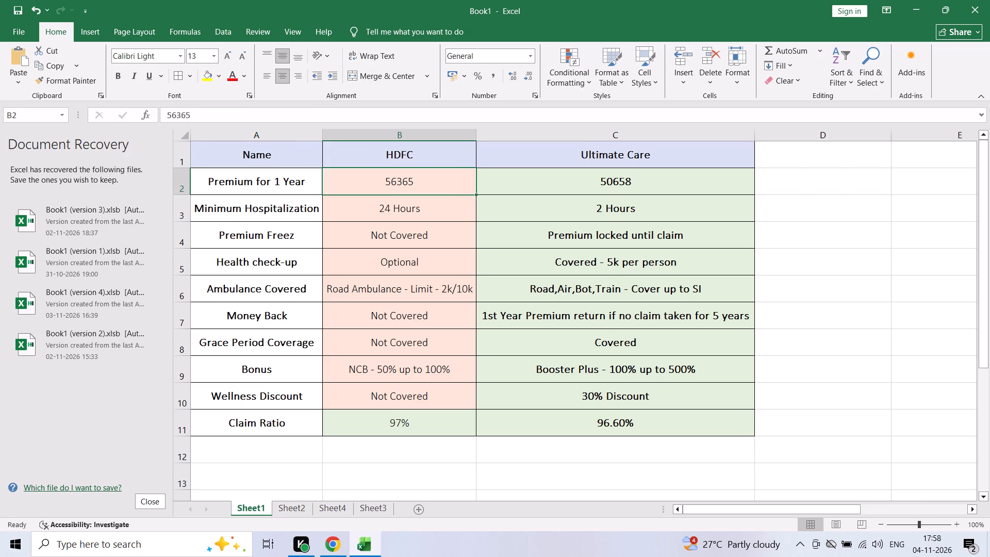
pyautogui.press('Left')
pyautogui.press('Right')
pyautogui.hotkey('ctrl', 'space')
pyautogui.hotkey('shift', 'Right')
pyautogui.hotkey('shift', 'Right')
pyautogui.hotkey('ctrl', '-')
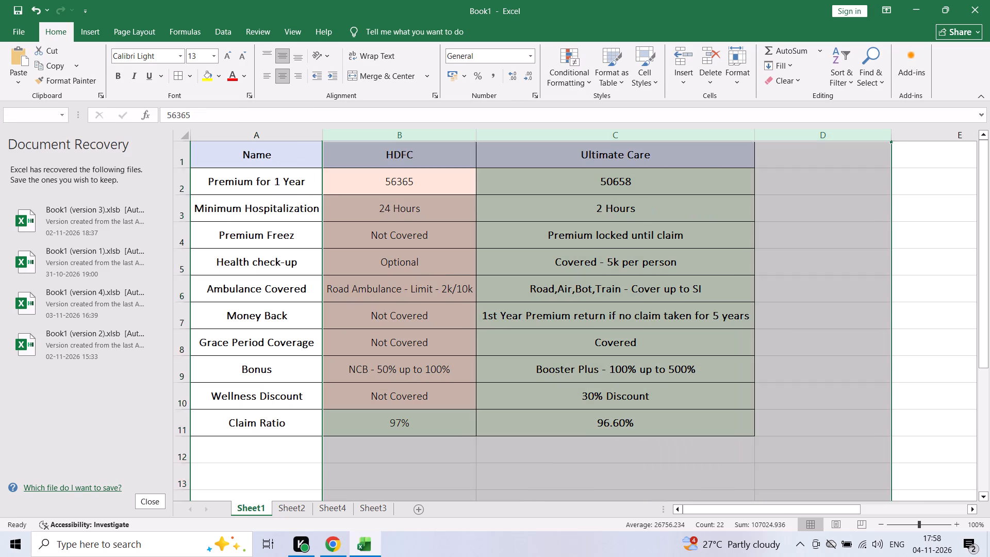
# Clear the old feature labels and their formatting below the Name header by pasting a blank cell over them.
pyautogui.hotkey('ctrl', 'Left')
pyautogui.press('Right')
pyautogui.hotkey('ctrl', 'c')
pyautogui.press('Left')
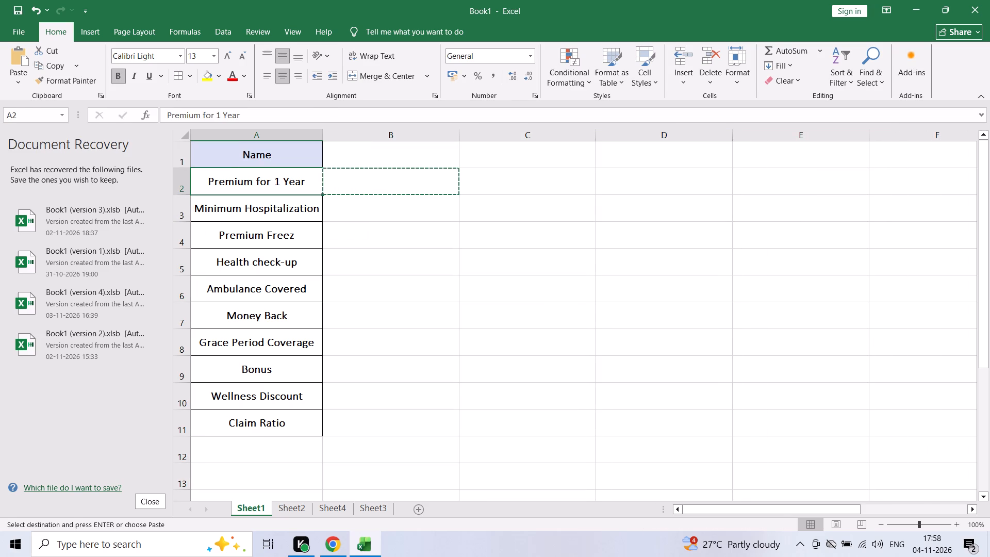
pyautogui.hotkey('shift', 'Down')
pyautogui.hotkey('shift', 'Down')
pyautogui.hotkey('shift', 'Down')
pyautogui.hotkey('shift', 'Down')
pyautogui.hotkey('shift', 'Down')
pyautogui.hotkey('shift', 'Down')
pyautogui.hotkey('shift', 'Down')
pyautogui.hotkey('shift', 'Down')
pyautogui.hotkey('shift', 'Down')
pyautogui.hotkey('shift', 'Down')
pyautogui.hotkey('ctrl', 'v')
pyautogui.hotkey('ctrl', 'Up')
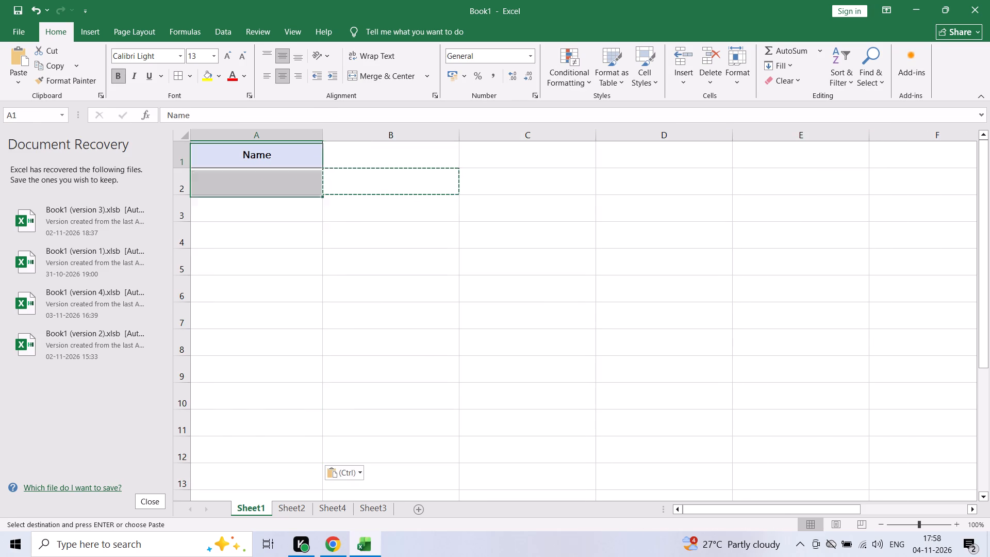
# Enter the header "Follow ups" in cell B1 beside the Name header.
pyautogui.hotkey('ctrl', 'Right')
pyautogui.hotkey('ctrl', 'Left')
pyautogui.press('Right')
pyautogui.write('Follow ups')
pyautogui.press('Return')
pyautogui.press('Up')
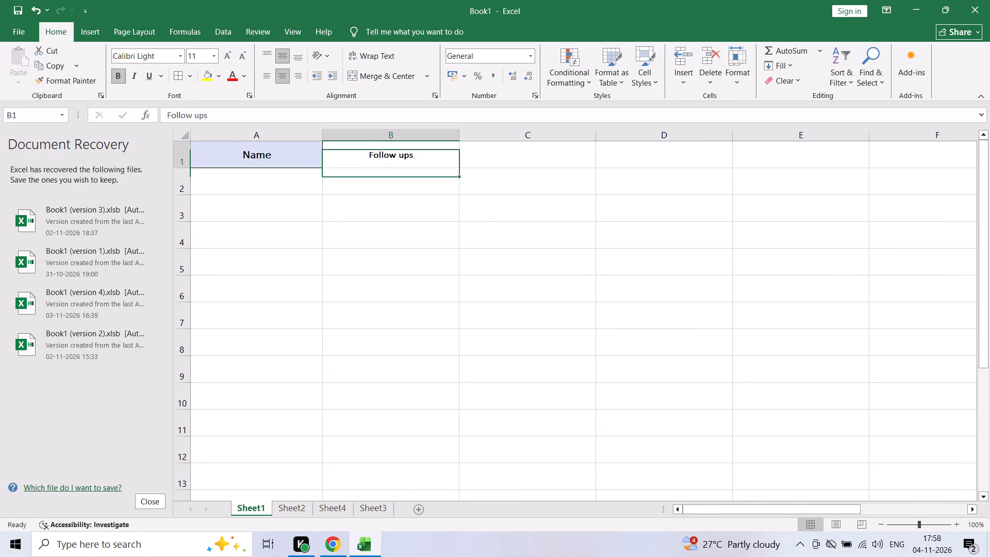
# Reduce the height of all rows in the sheet uniformly.
pyautogui.press('Left')
pyautogui.press('Left')
pyautogui.hotkey('ctrl', 'a')
pyautogui.hotkey('ctrl', 'a')
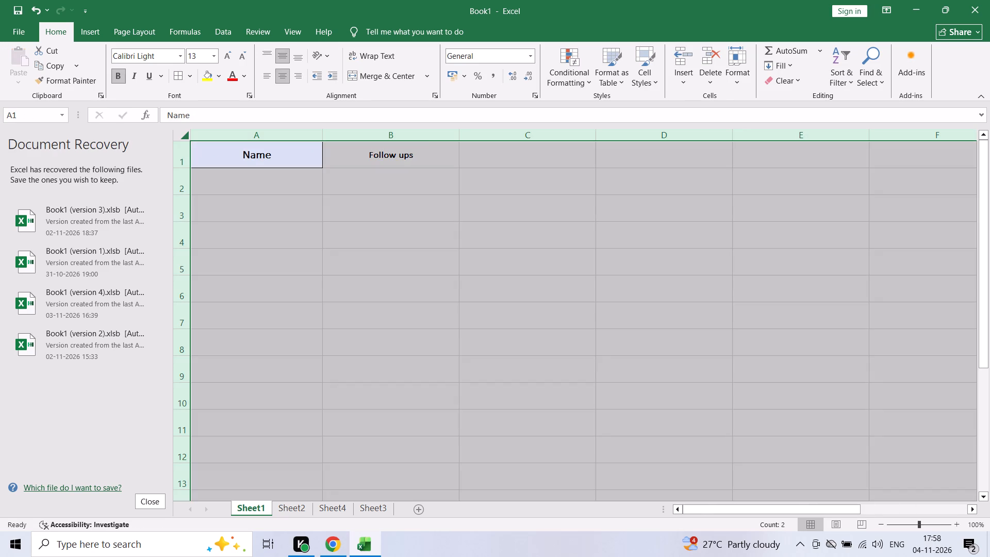
pyautogui.moveTo(180, 168); pyautogui.dragTo(181, 160)
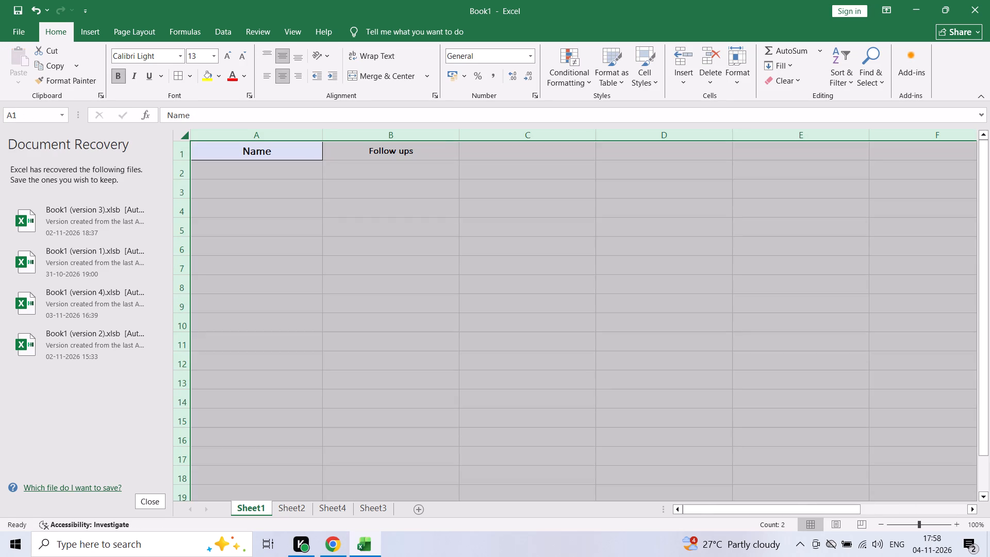
# Add Shivang in row 2 with 4 follow ups.
pyautogui.click(235, 186)
pyautogui.press('Up')
pyautogui.write('SHicang')
pyautogui.press('BackSpace')
pyautogui.press('BackSpace')
pyautogui.press('BackSpace')
pyautogui.press('BackSpace')
pyautogui.press('BackSpace')
pyautogui.press('BackSpace')
pyautogui.write('hivang')
pyautogui.press('Return')
pyautogui.press('Up')
pyautogui.press('Right')
pyautogui.press('4')
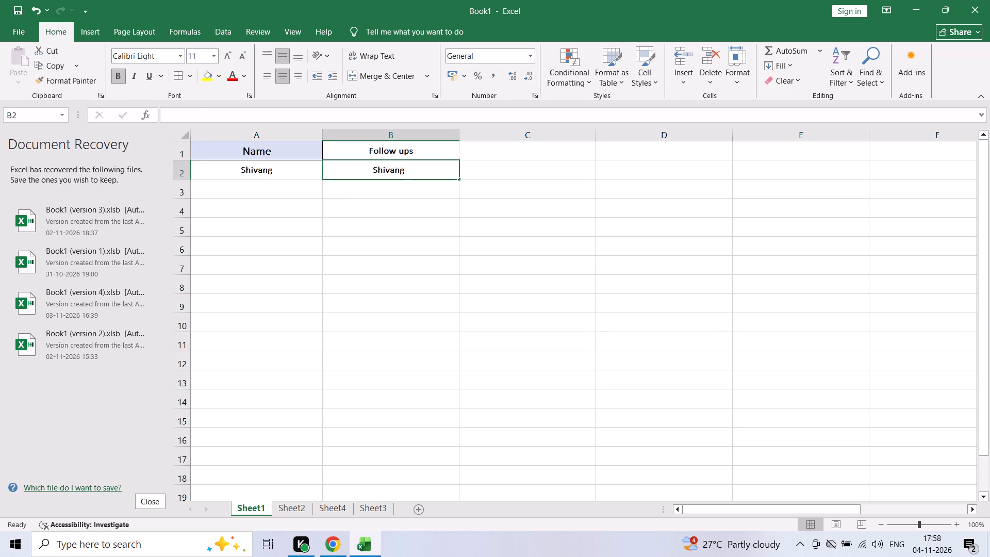
pyautogui.press('Return')
# Add Sahil with 6 follow ups in row 3 and Danish with 4 in row 4.
pyautogui.press('Left')
pyautogui.write('Sa')
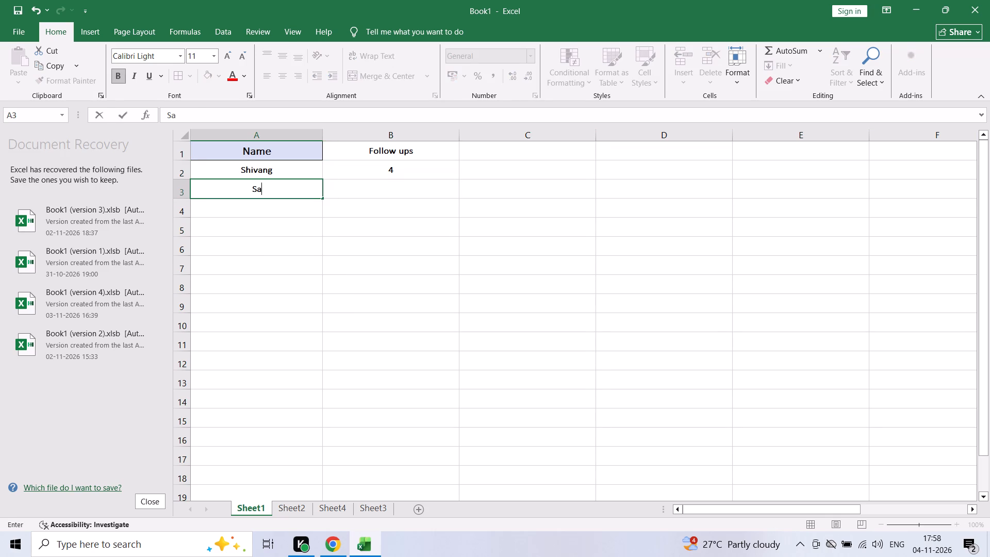
pyautogui.write('hil')
pyautogui.press('Return')
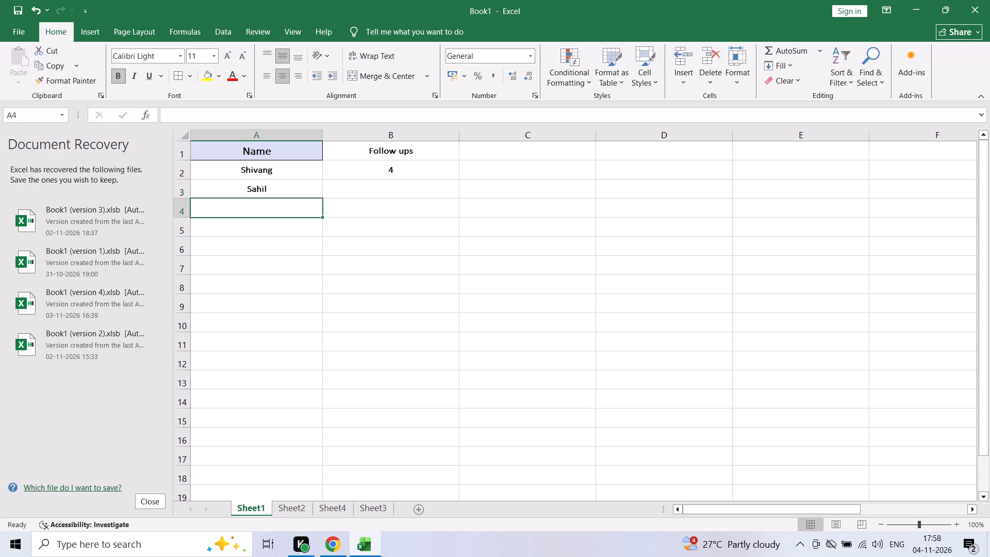
pyautogui.write('Danish')
pyautogui.press('Return')
pyautogui.press('Up')
pyautogui.press('Right')
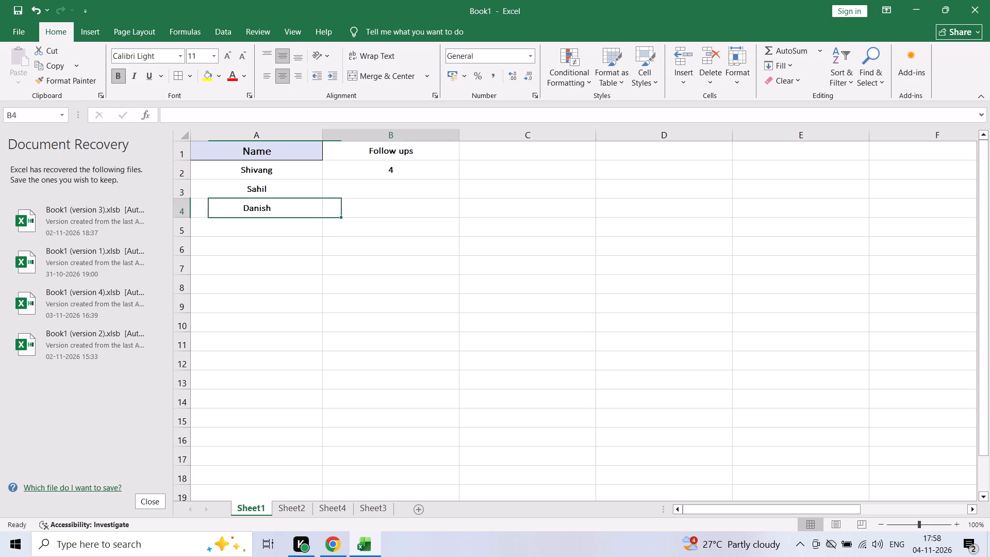
pyautogui.press('Up')
pyautogui.press('6')
pyautogui.press('Return')
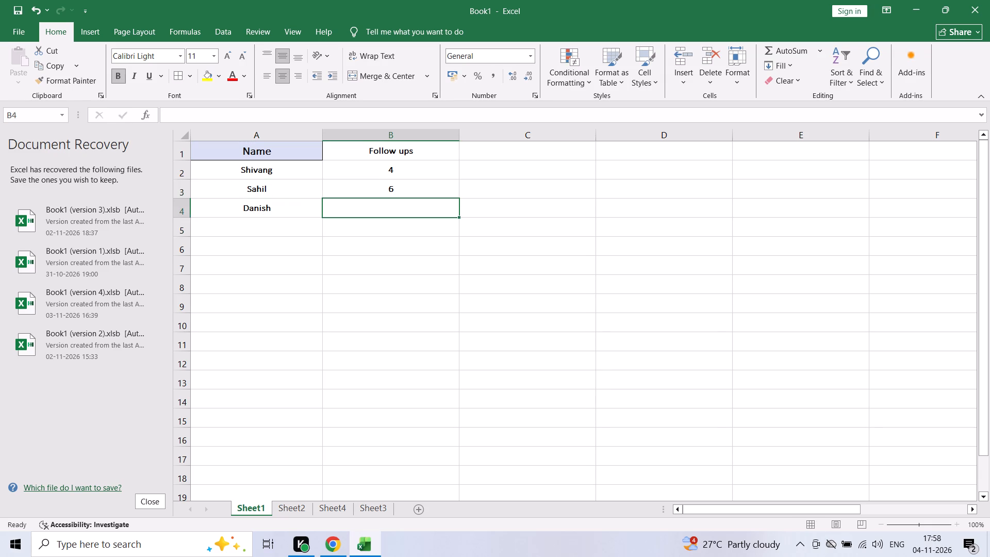
pyautogui.press('4')
pyautogui.press('Return')
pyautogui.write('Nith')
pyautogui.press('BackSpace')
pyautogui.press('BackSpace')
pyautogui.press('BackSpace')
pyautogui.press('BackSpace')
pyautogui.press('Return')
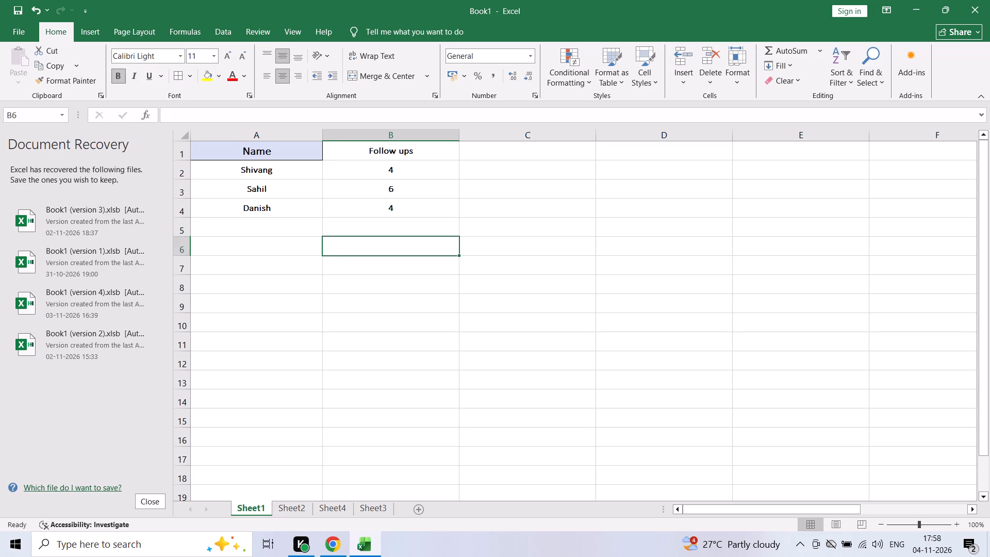
# Add Nitish in row 5 with 5 follow ups.
pyautogui.press('Left')
pyautogui.press('Up')
pyautogui.write('Nitish')
pyautogui.press('Return')
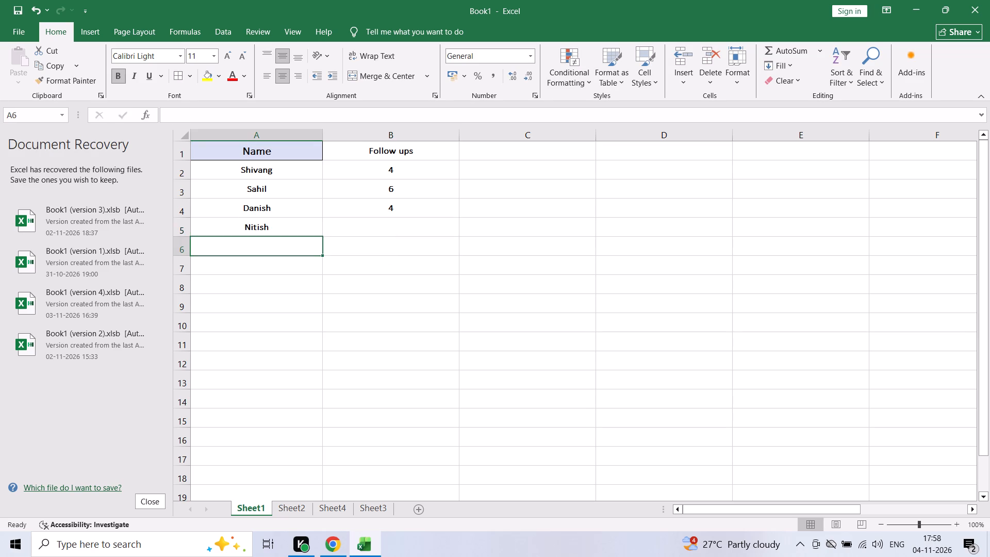
pyautogui.press('Up')
pyautogui.press('Right')
pyautogui.press('5')
pyautogui.press('Return')
pyautogui.press('Left')
# Add Alka in row 6 with 1 follow up.
pyautogui.write('Alka')
pyautogui.press('Return')
pyautogui.press('Up')
pyautogui.press('Right')
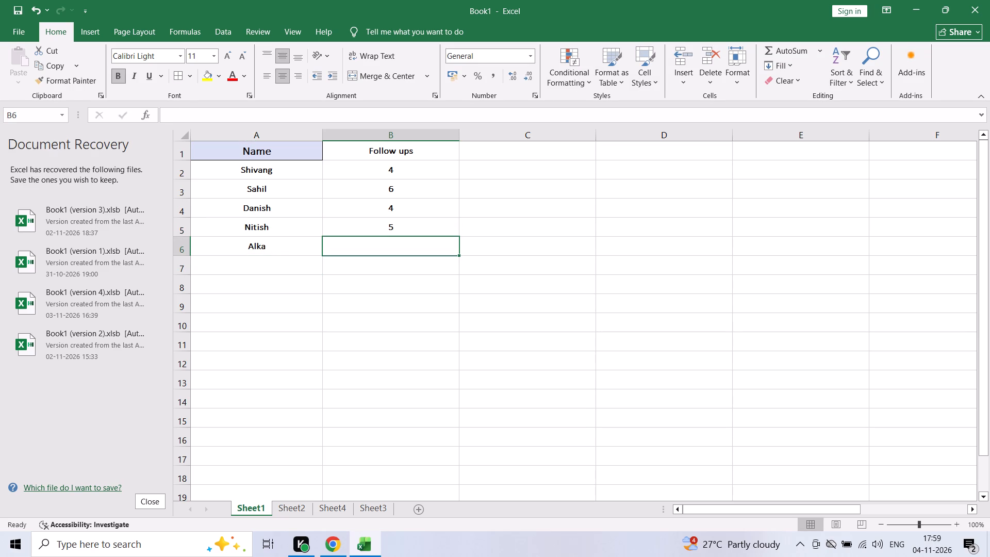
pyautogui.press('1')
pyautogui.press('Return')
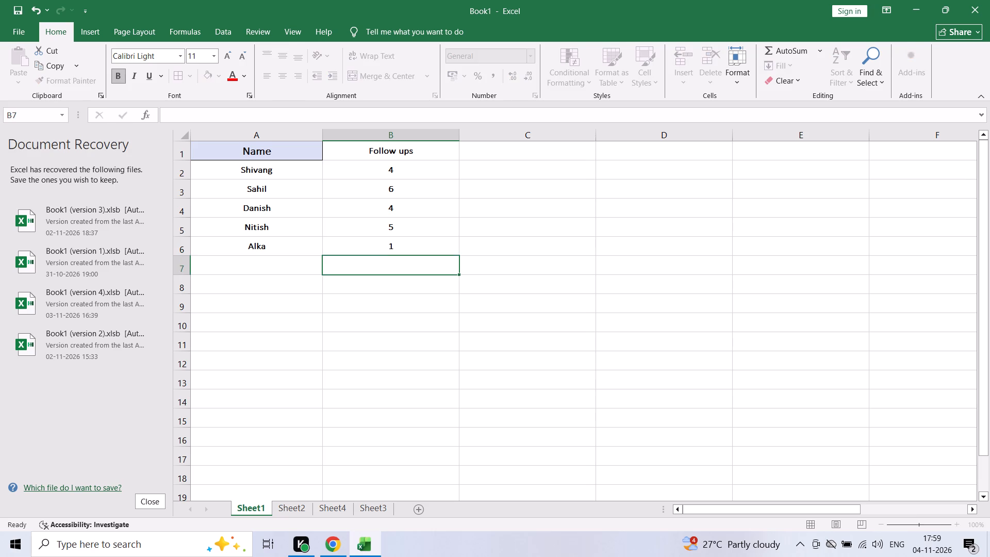
# Add Ajeet in row 7 with 4 follow ups.
pyautogui.press('Up')
pyautogui.hotkey('ctrl', 'Left')
pyautogui.press('Left')
pyautogui.press('Down')
pyautogui.press('Right')
pyautogui.press('Left')
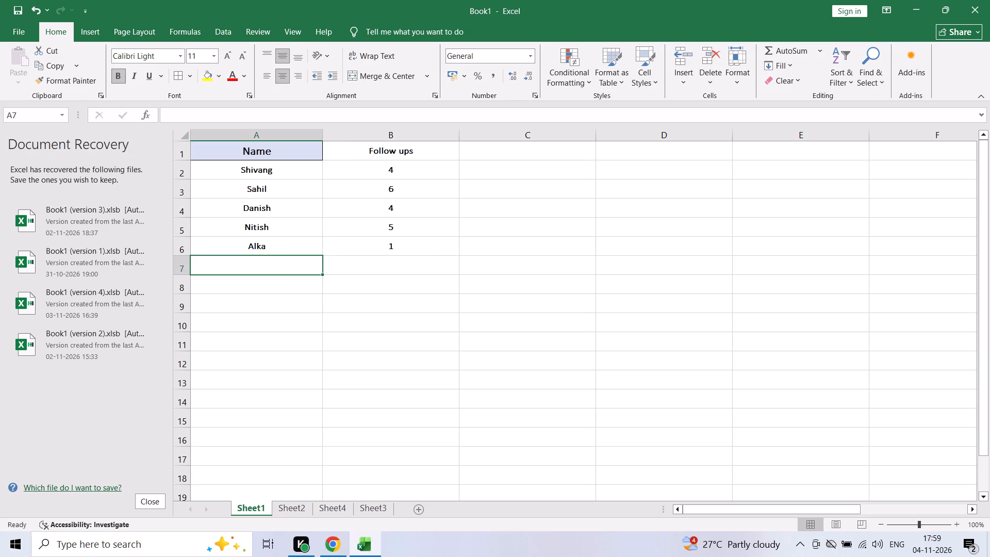
pyautogui.write('Ae')
pyautogui.press('BackSpace')
pyautogui.write('jeet')
pyautogui.press('Return')
pyautogui.press('Up')
pyautogui.press('Right')
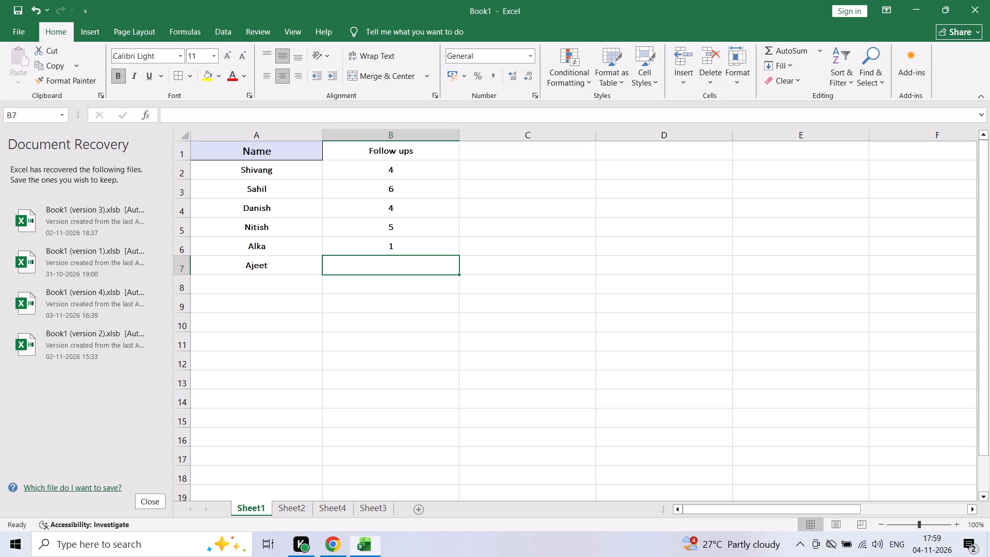
pyautogui.press('4')
pyautogui.press('Return')
# Add Vikram in row 8 with 8 follow ups.
pyautogui.press('Left')
pyautogui.press('Left')
pyautogui.press('Right')
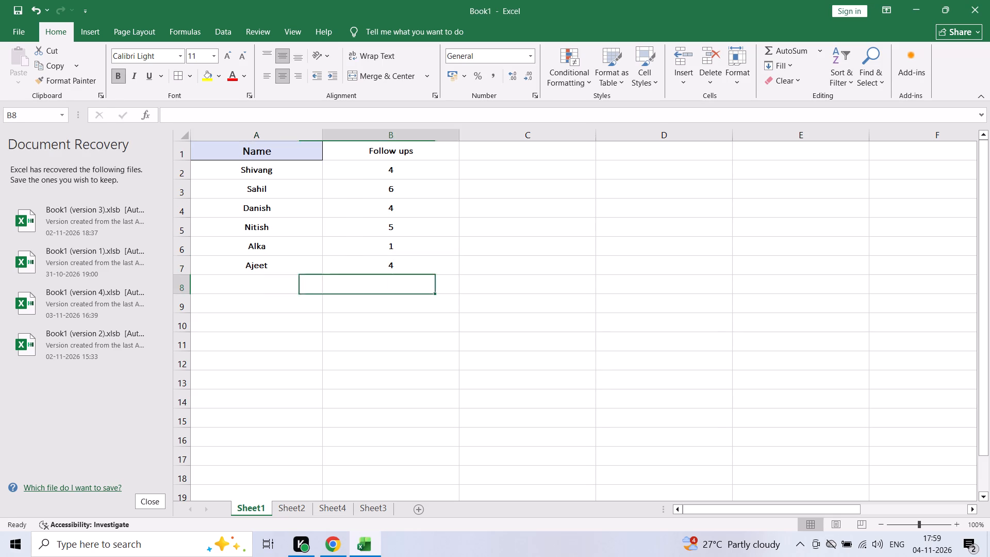
pyautogui.press('Left')
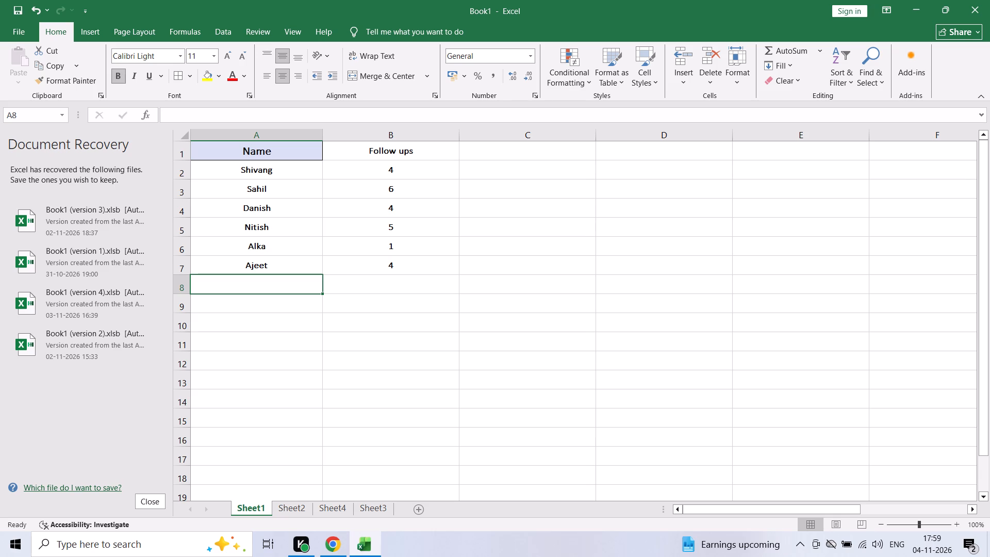
pyautogui.write('Vikram')
pyautogui.press('Return')
pyautogui.press('Up')
pyautogui.press('Right')
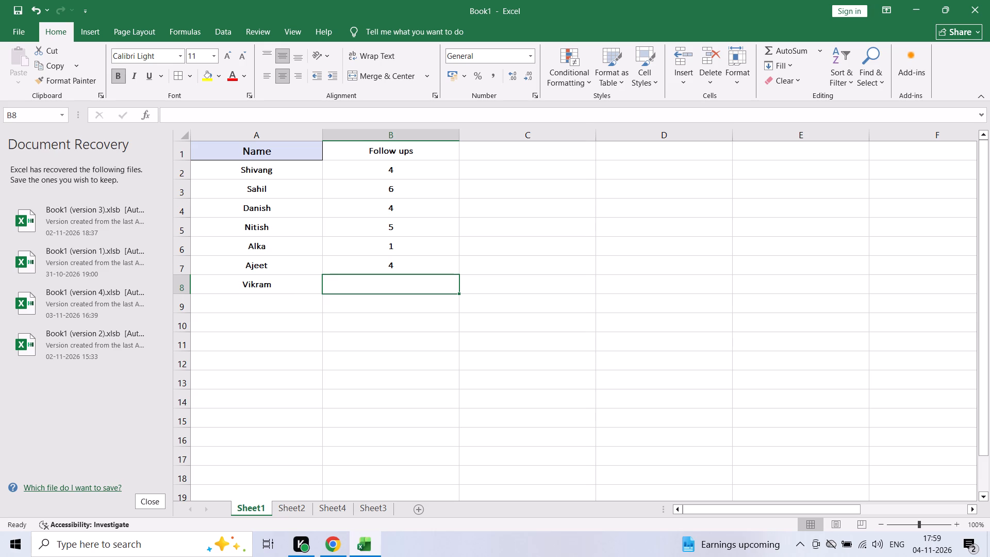
pyautogui.press('8')
pyautogui.press('Return')
# Add Ariz in row 9 and copy Ajeet's follow-up count of 4 into Ariz's Follow ups cell.
pyautogui.press('Left')
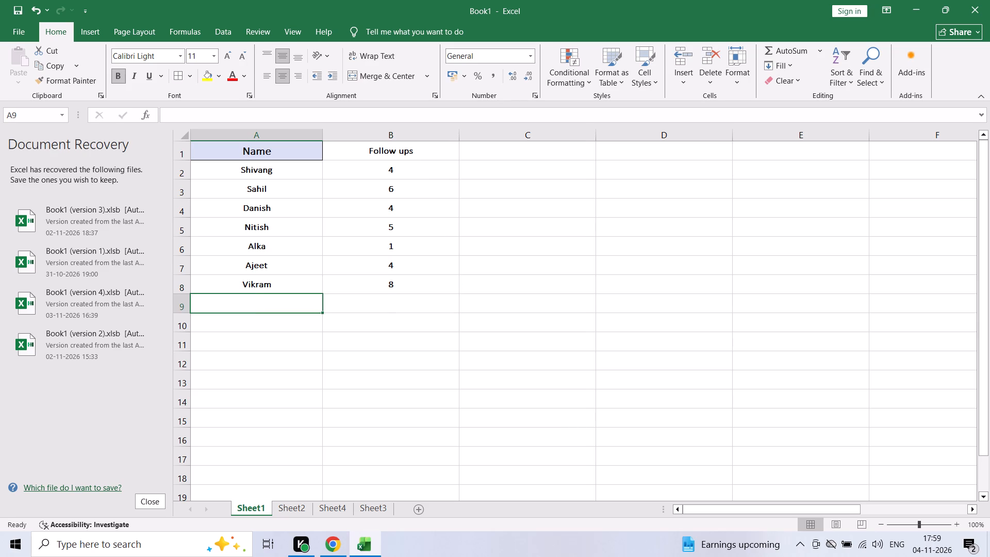
pyautogui.write('Ariz')
pyautogui.press('Return')
pyautogui.press('Up')
pyautogui.press('Down')
pyautogui.press('Right')
pyautogui.press('Up')
pyautogui.press('Up')
pyautogui.press('Up')
pyautogui.hotkey('ctrl', 'c')
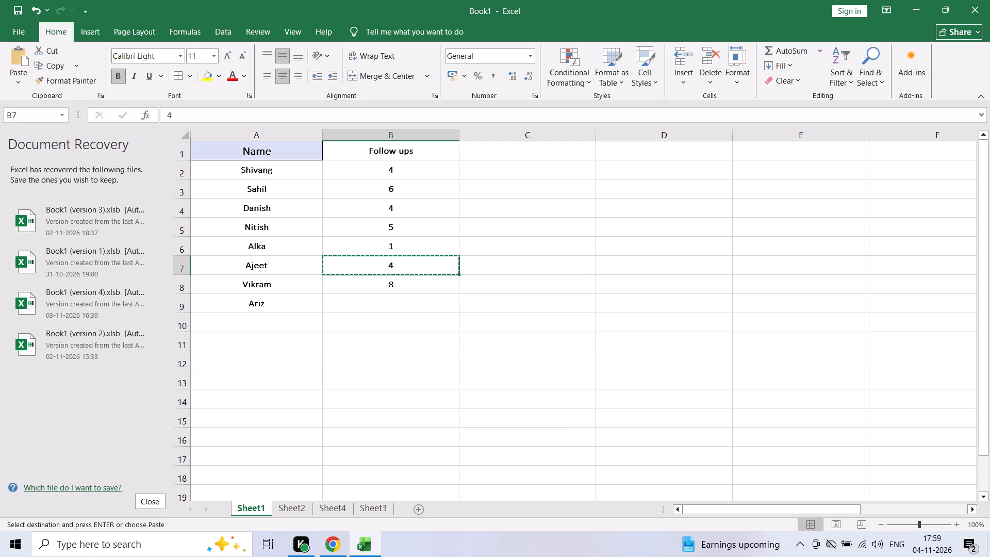
pyautogui.press('Down')
pyautogui.press('Down')
pyautogui.press('Left')
pyautogui.press('Right')
pyautogui.hotkey('ctrl', 'v')
# Enter Aziz as the name in row 10 and move to the Follow ups cell.
pyautogui.press('Left')
pyautogui.press('Left')
pyautogui.press('Down')
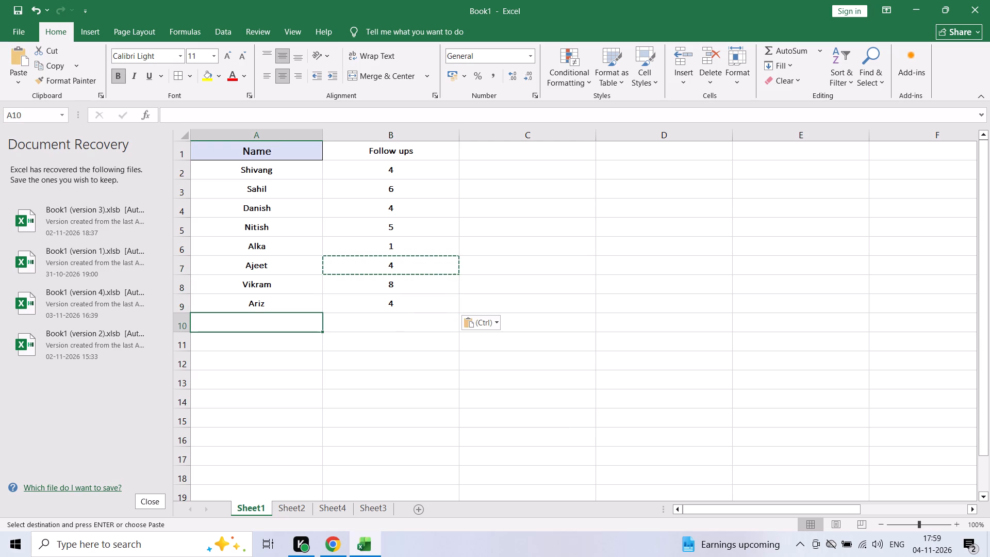
pyautogui.write('Aziz')
pyautogui.press('Return')
pyautogui.press('Up')
pyautogui.press('Right')
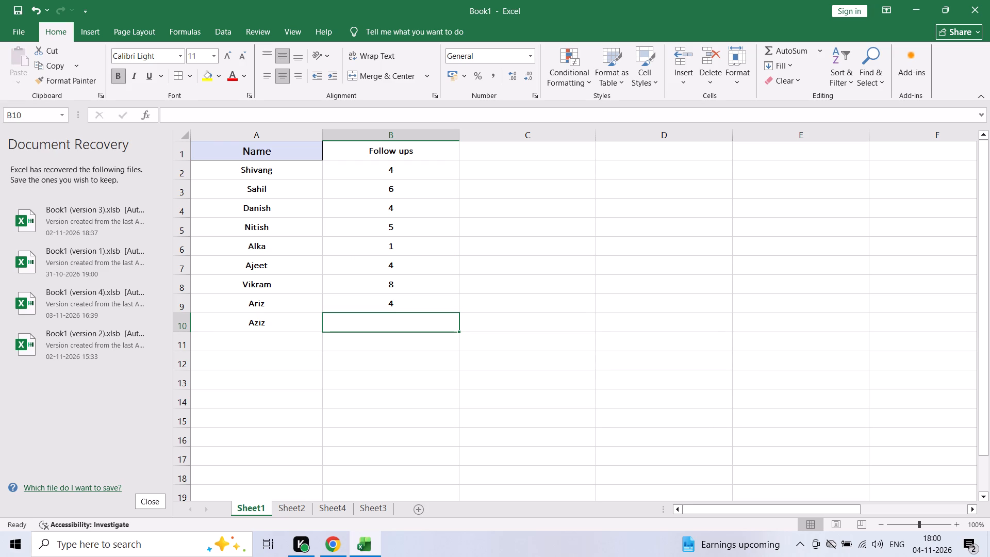
# Switch to Google Chrome with the Nov - Team Sunny spreadsheet.
pyautogui.hotkey('alt', 'Tab')
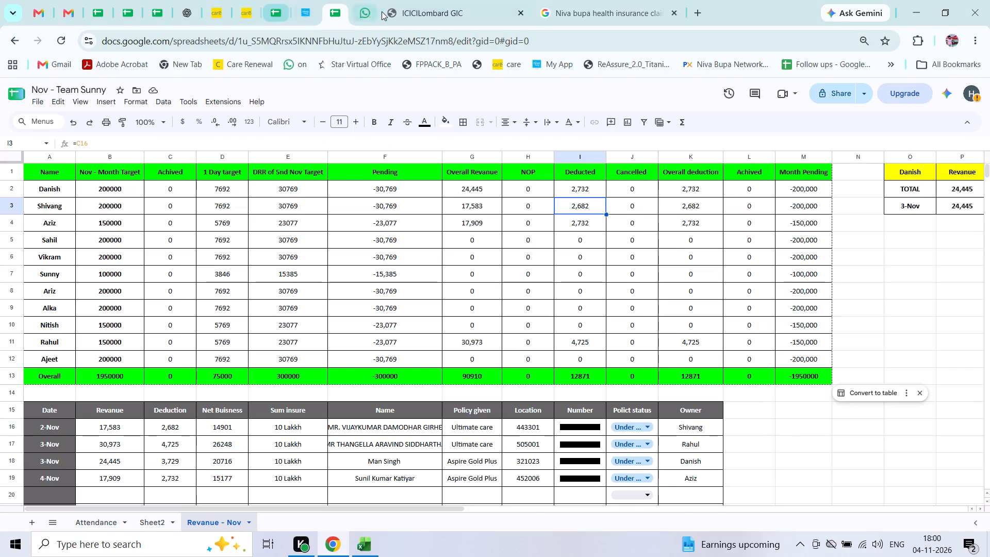
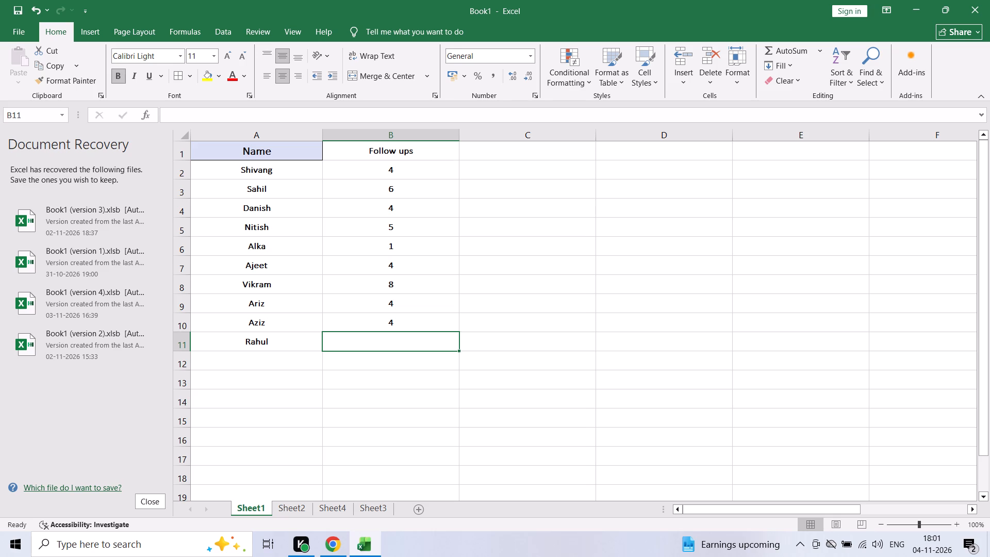
# Enter 6 follow ups for Rahul in row 11.
pyautogui.press('6')
pyautogui.press('Return')
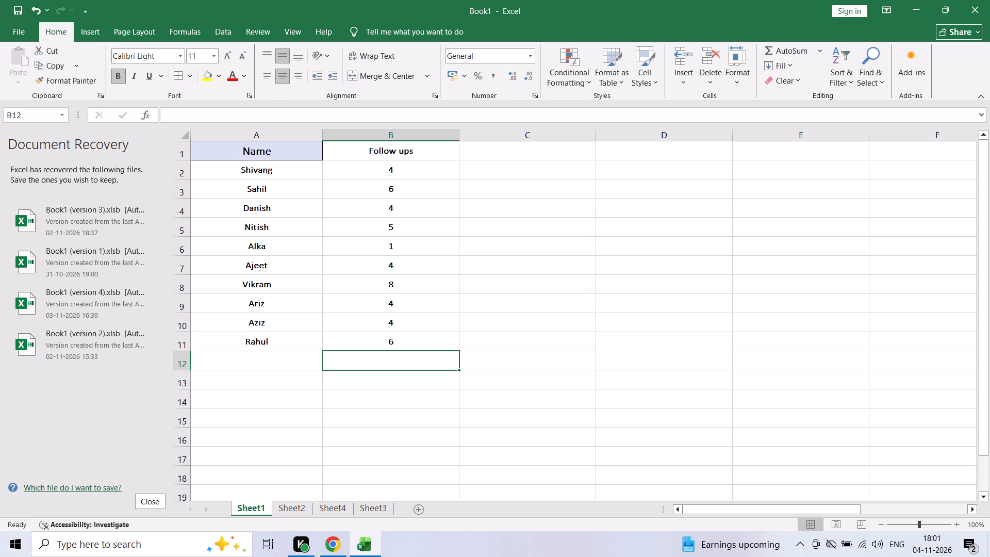
# Sort the rows by Follow ups from smallest to largest, expanding the selection so the names move with their counts.
pyautogui.hotkey('ctrl', 'Up')
pyautogui.hotkey('ctrl', 'Up')
pyautogui.press('Down')
pyautogui.hotkey('ctrl', 'shift', 'Down')
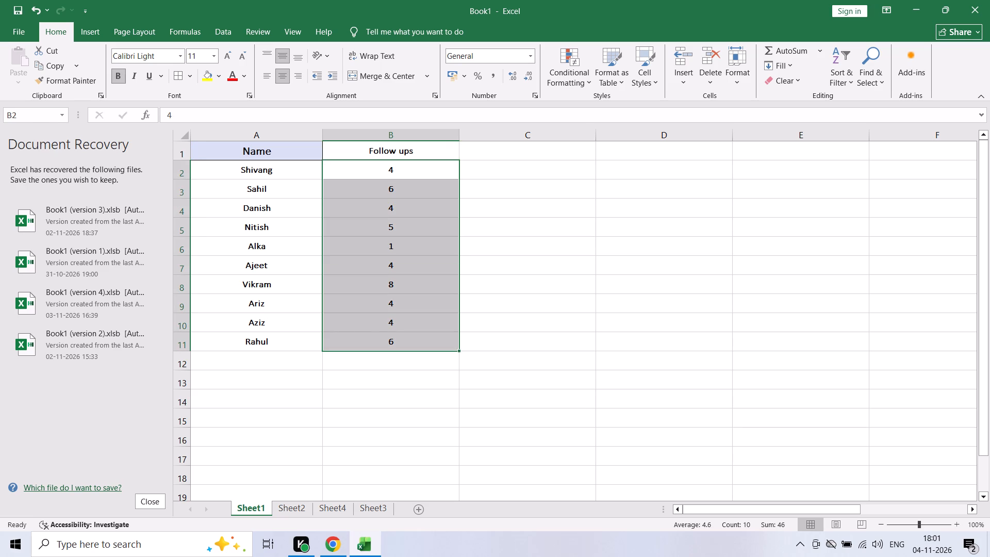
pyautogui.hotkey('alt', 'h')
pyautogui.press('s')
pyautogui.press('Return')
pyautogui.press('Return')
# Copy the formatting of the Name header cell onto the Follow ups header cell with Format Painter.
pyautogui.hotkey('ctrl', 'Left')
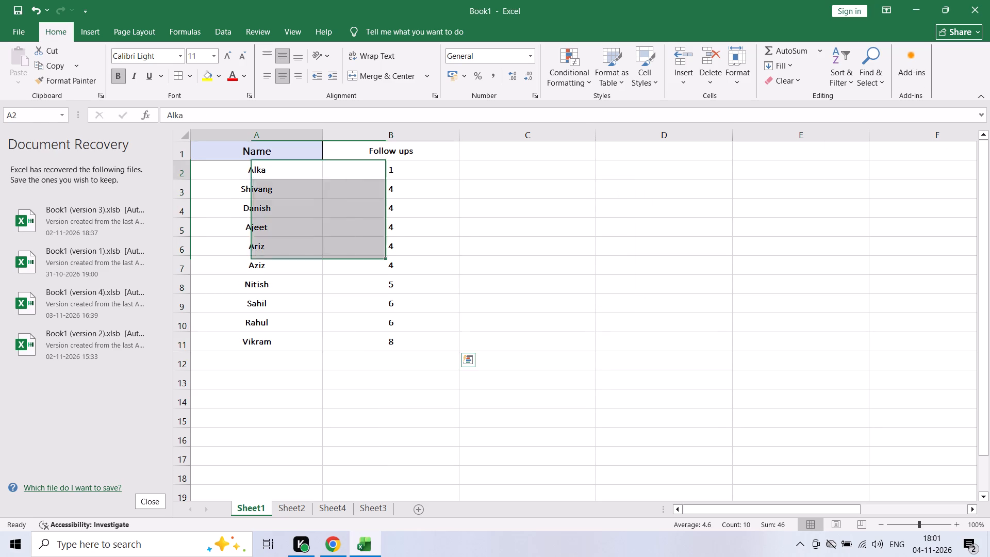
pyautogui.hotkey('ctrl', 'Down')
pyautogui.press('Down')
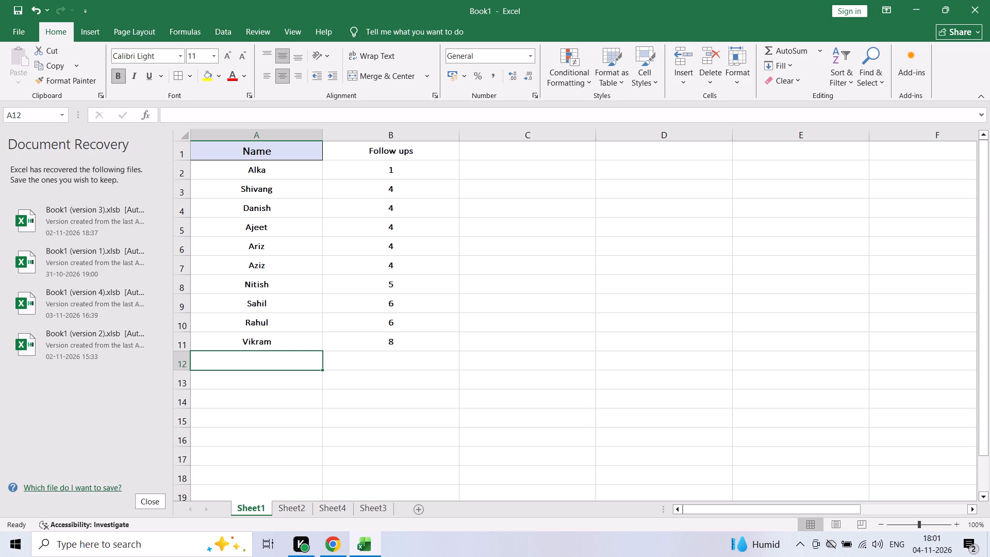
pyautogui.press('Right')
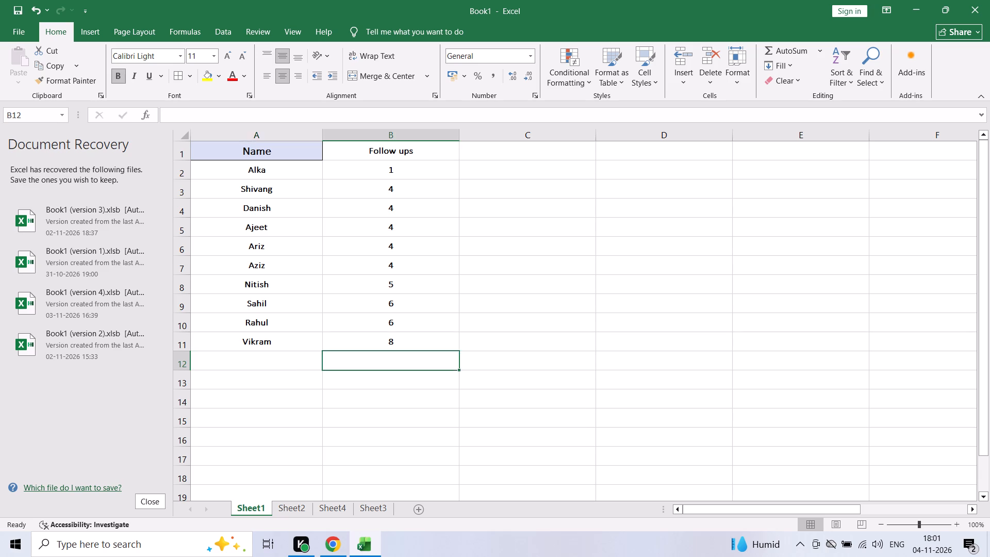
pyautogui.press('Left')
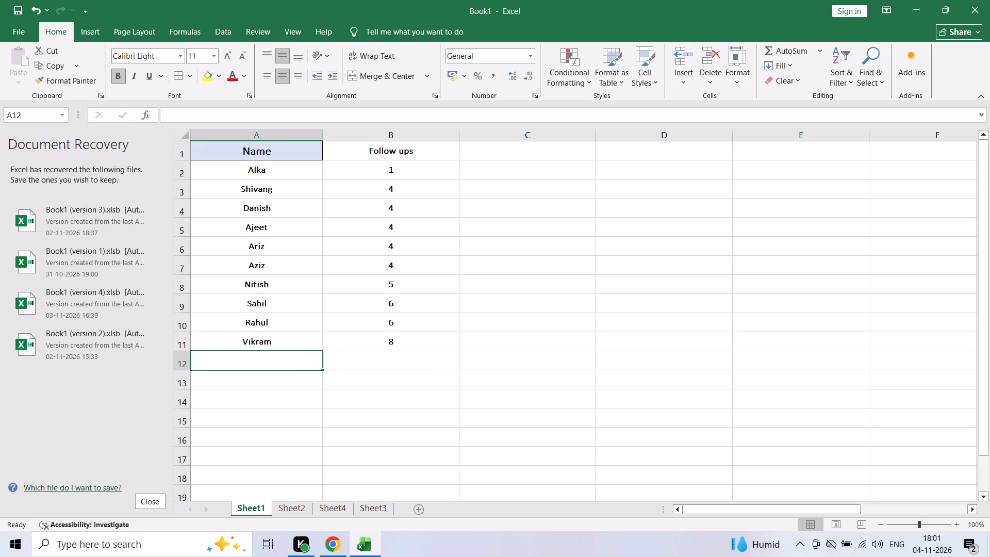
pyautogui.hotkey('ctrl', 'Up')
pyautogui.hotkey('ctrl', 'Up')
pyautogui.hotkey('ctrl', 'Up')
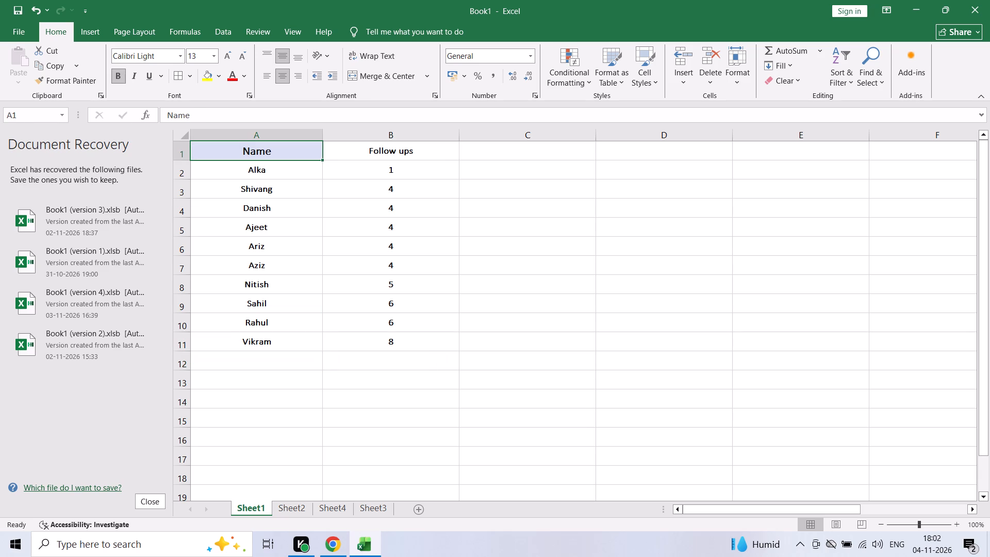
pyautogui.click(70, 84)
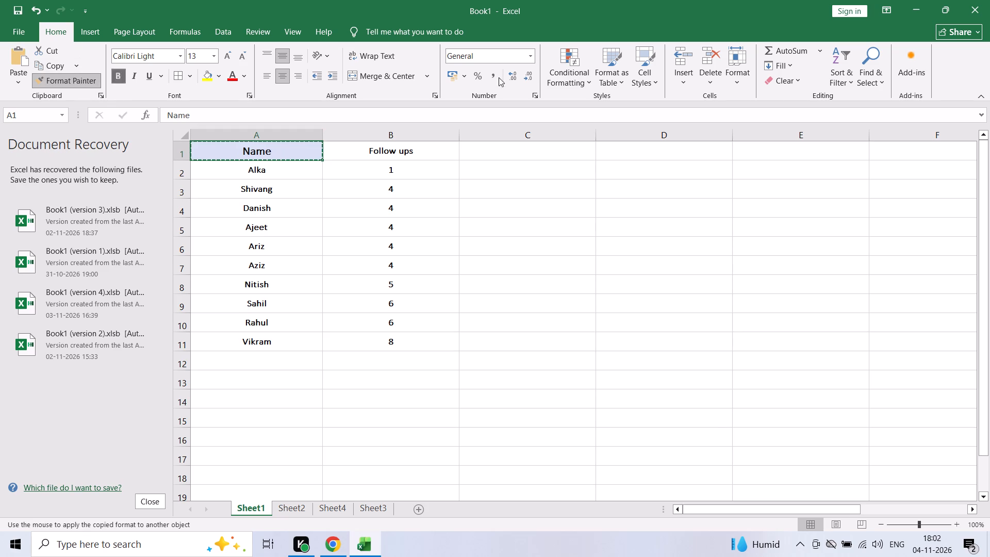
pyautogui.click(353, 145)
# Copy the formatting of both header cells onto cells A12 and B12 below the last name.
pyautogui.press('Left')
pyautogui.press('Left')
pyautogui.hotkey('shift', 'Right')
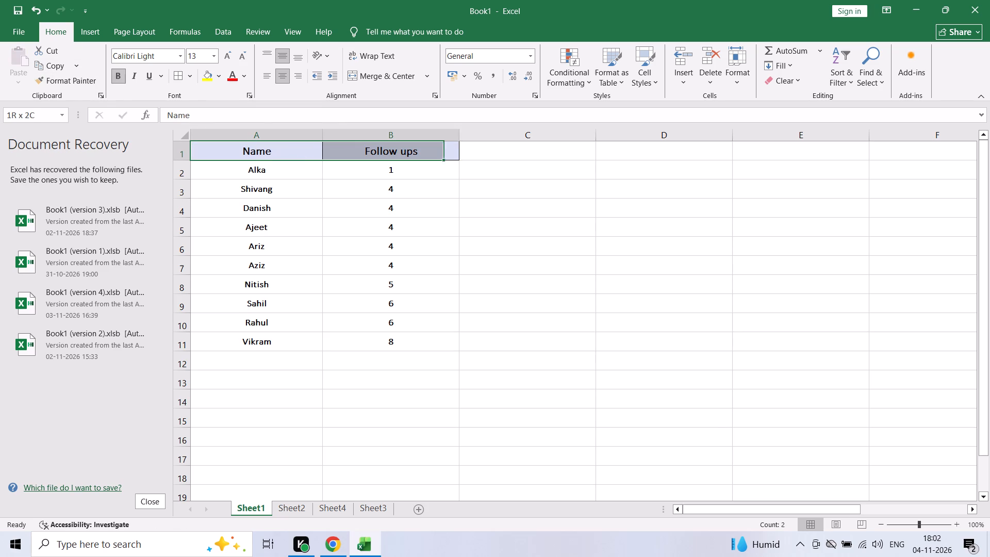
pyautogui.click(89, 81)
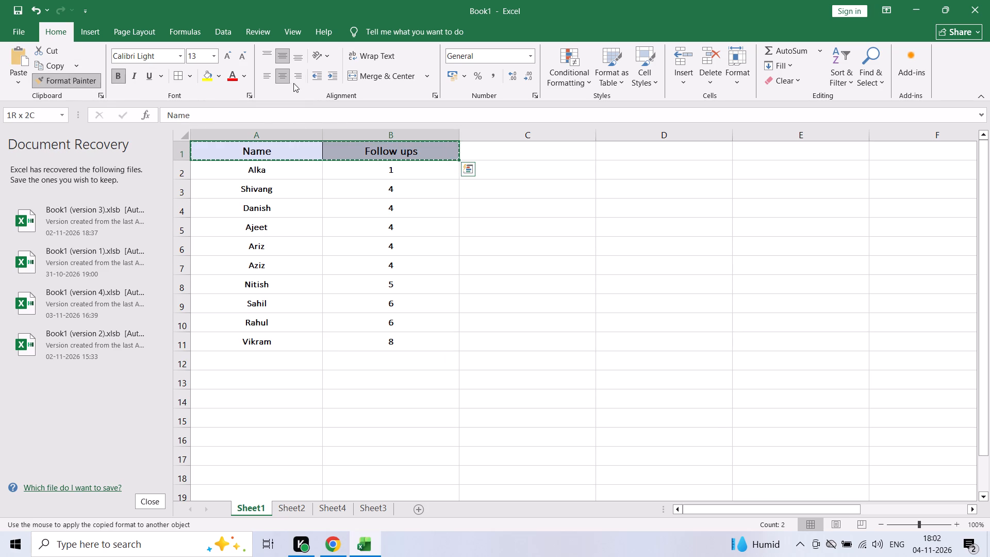
pyautogui.click(261, 367)
# Label cell A12 Total and use AutoSum in B12 to add up the Follow ups column.
pyautogui.press('Left')
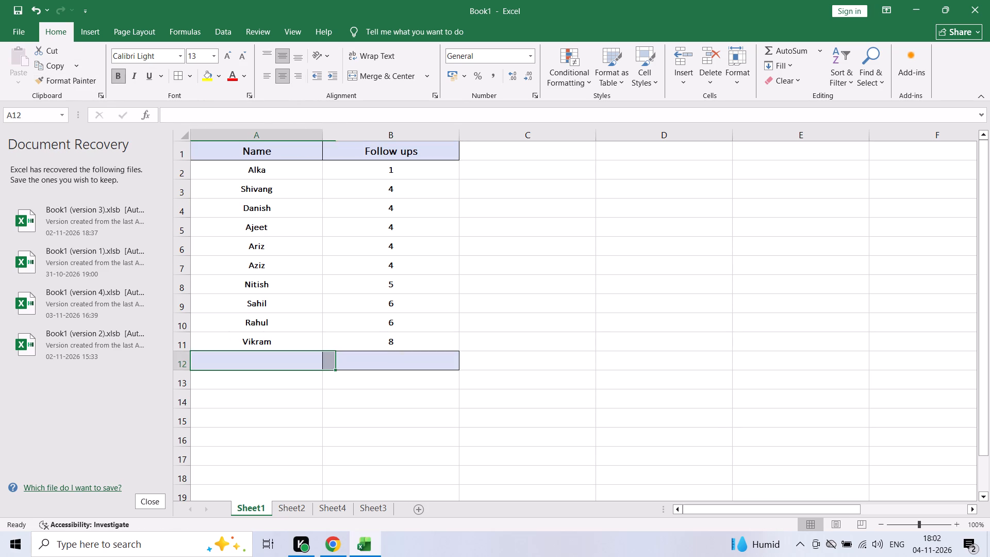
pyautogui.write('Total')
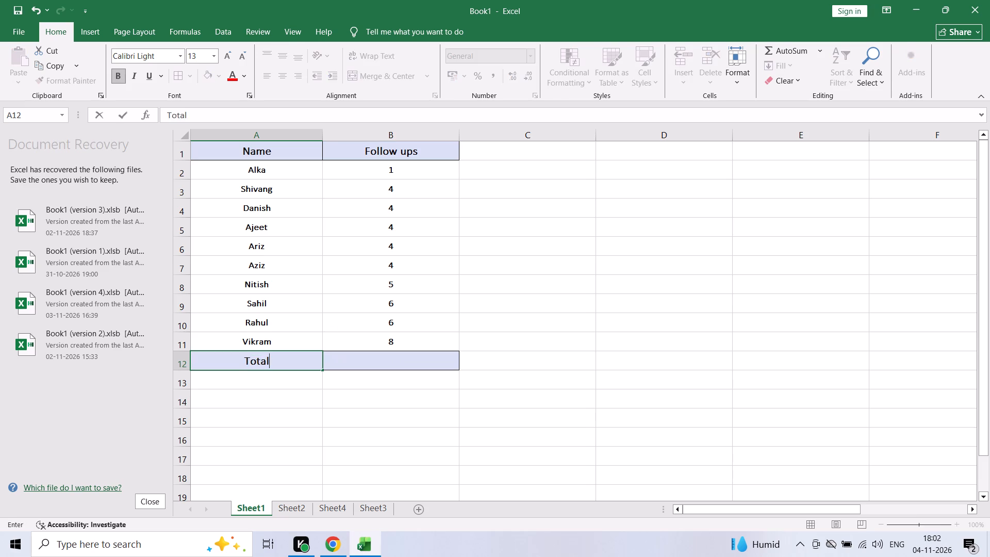
pyautogui.press('Return')
pyautogui.press('Up')
pyautogui.press('Right')
pyautogui.hotkey('alt', '=')
pyautogui.press('Return')
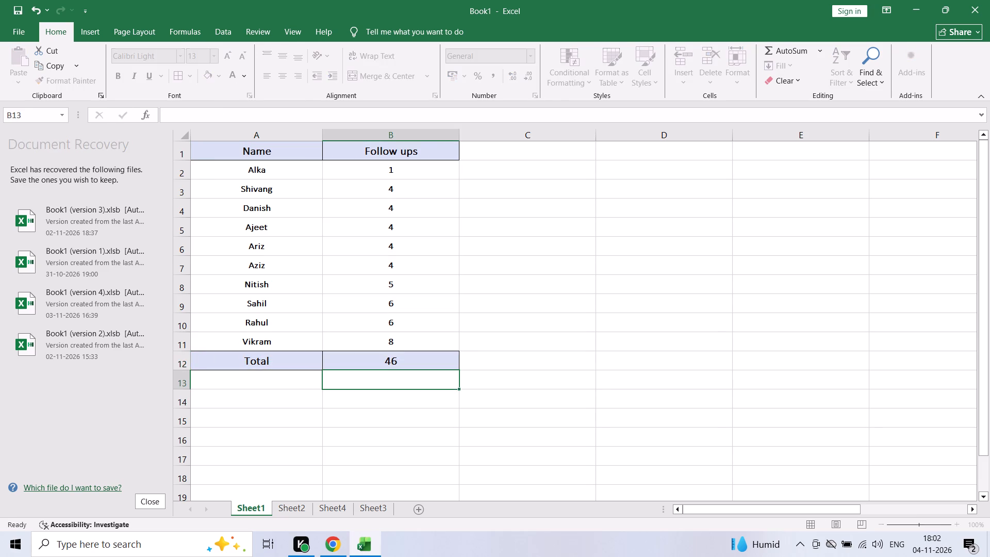
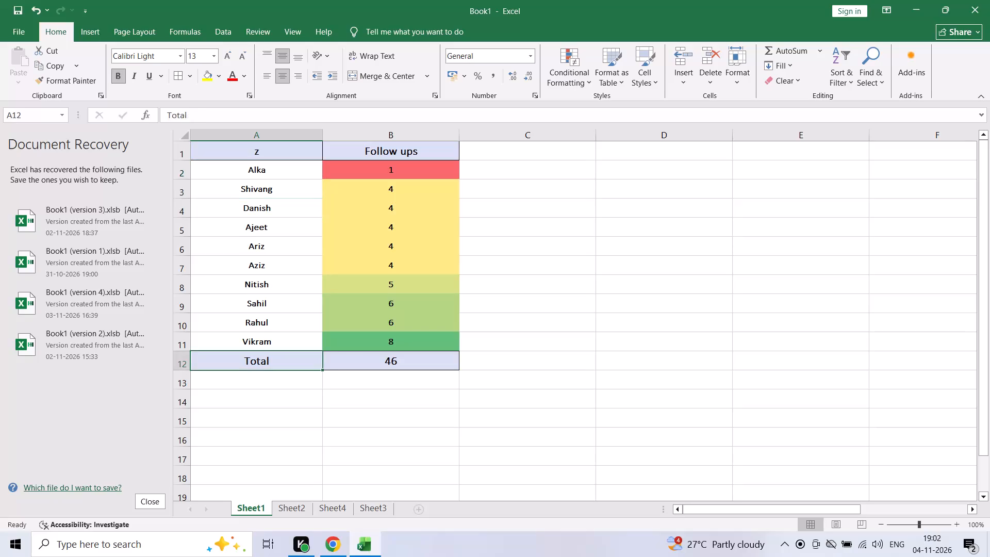
# Check each name against its Follow ups count row by row, working upward from Vikram to Ariz.
pyautogui.press('Up')
pyautogui.press('Right')
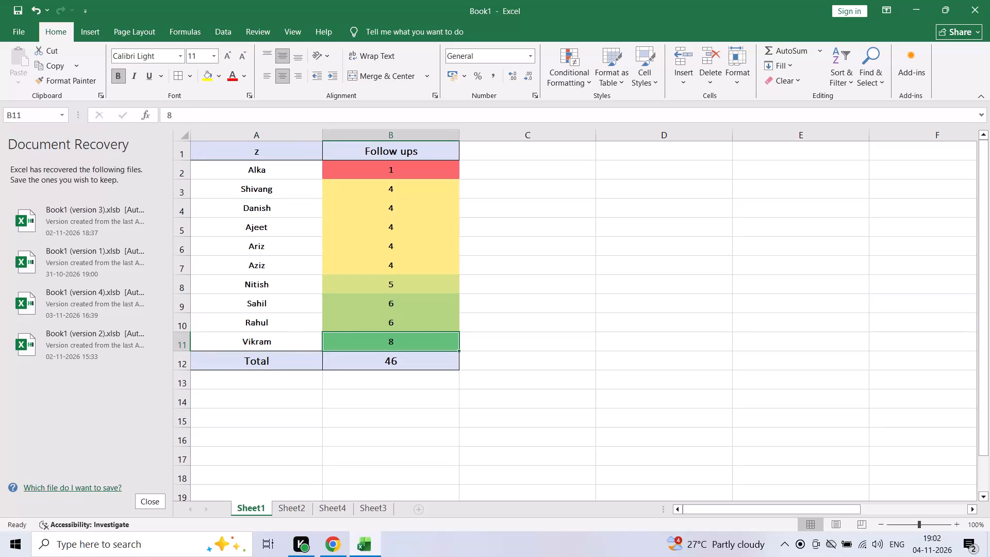
pyautogui.press('Up')
pyautogui.press('Left')
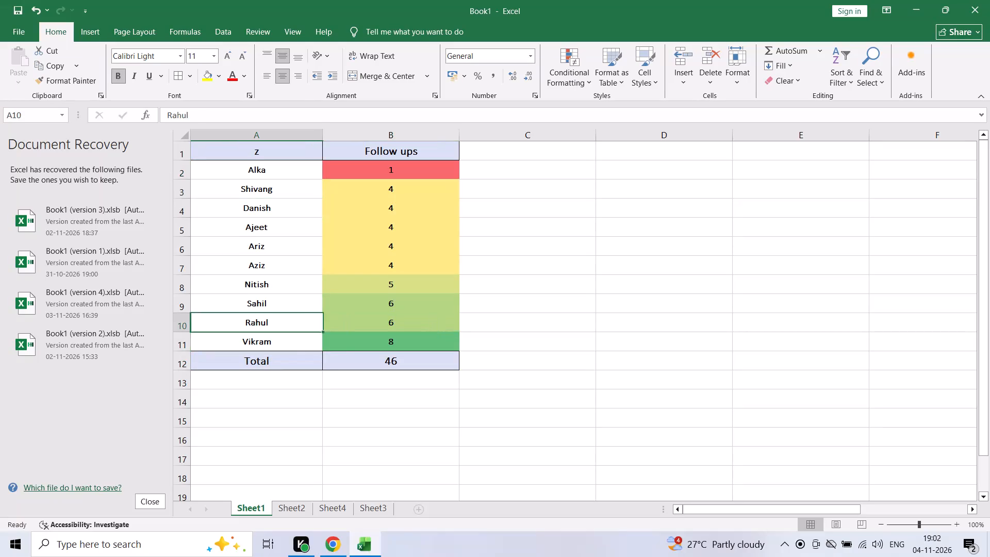
pyautogui.press('Down')
pyautogui.press('Right')
pyautogui.press('Up')
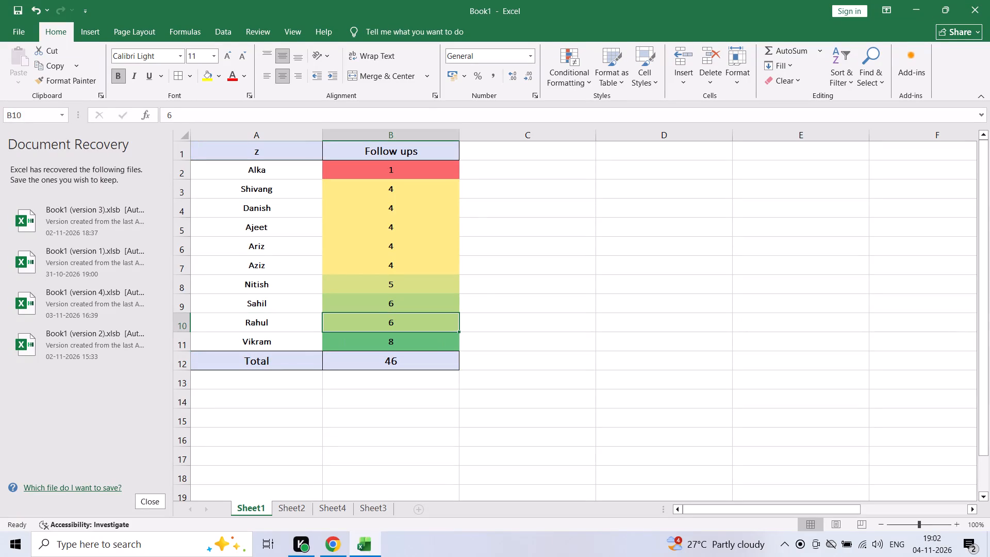
pyautogui.press('Left')
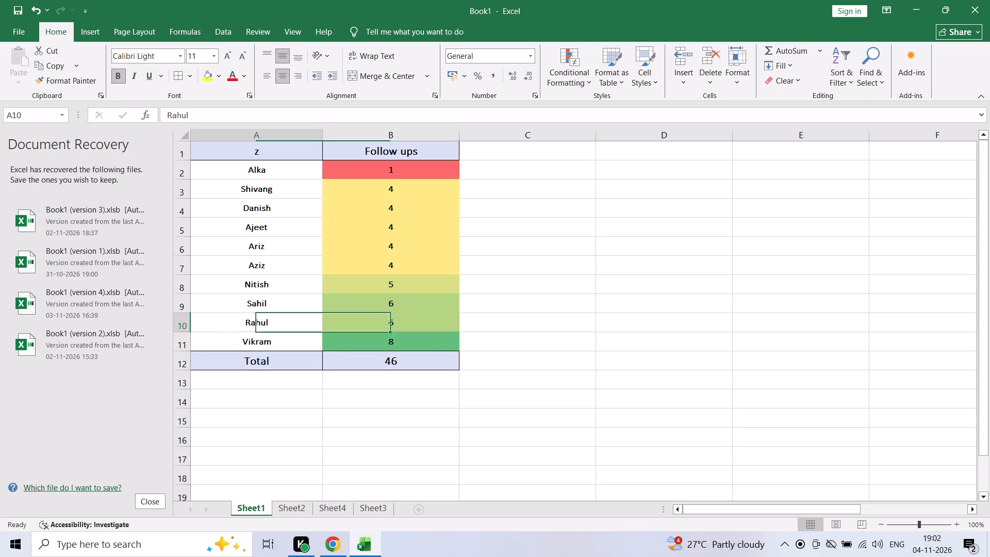
pyautogui.press('Right')
pyautogui.press('Up')
pyautogui.press('Left')
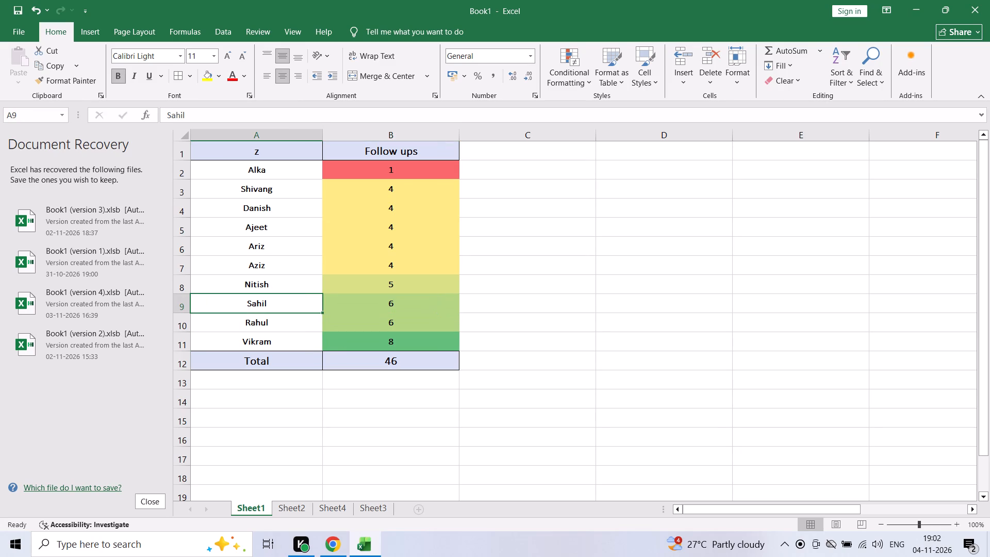
pyautogui.press('Right')
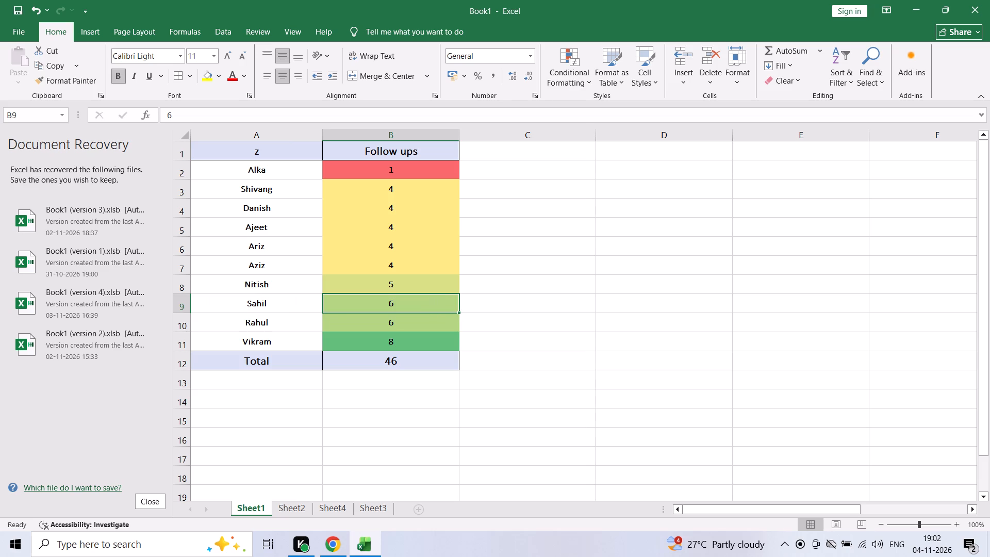
pyautogui.press('Up')
pyautogui.press('Left')
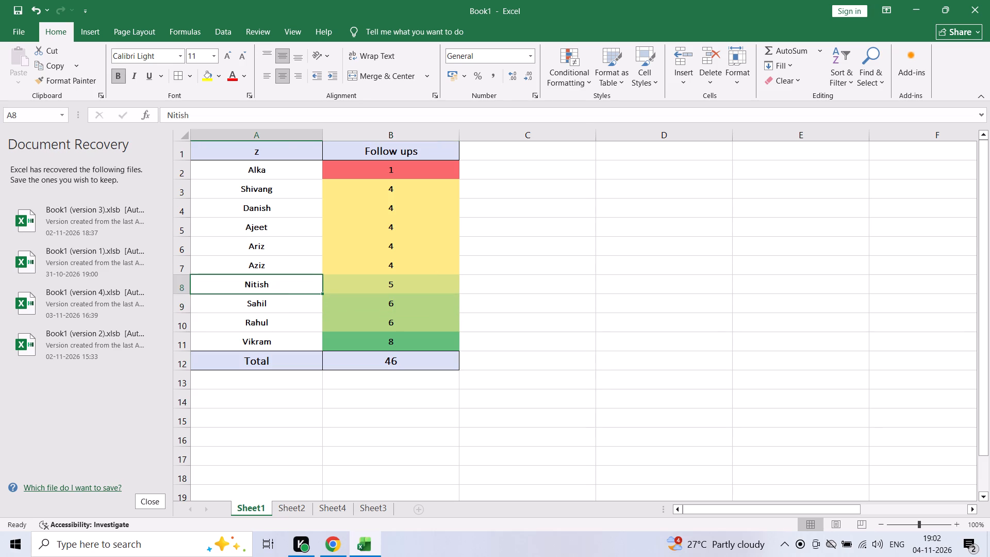
pyautogui.press('Right')
pyautogui.press('Left')
pyautogui.press('Right')
pyautogui.press('Left')
pyautogui.press('Right')
pyautogui.press('Up')
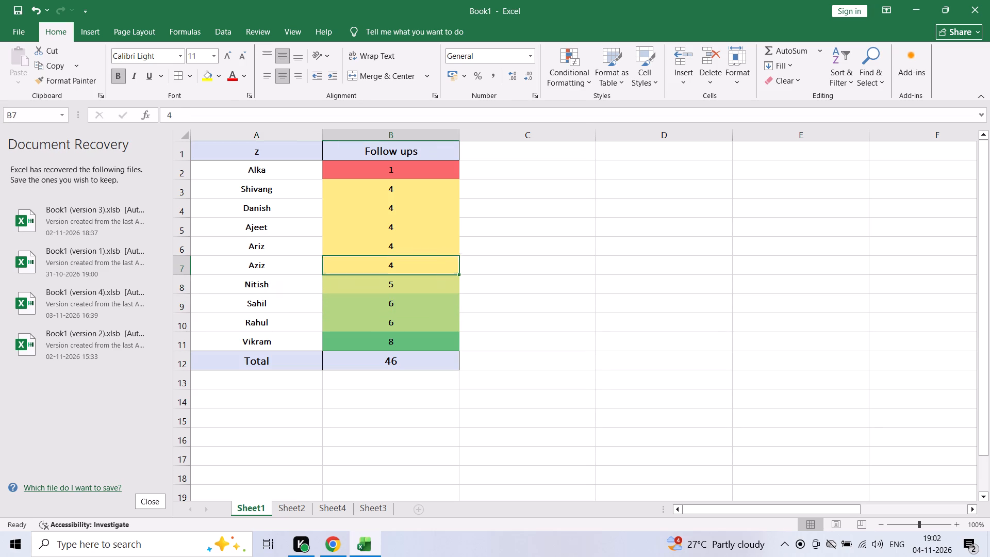
pyautogui.press('Left')
pyautogui.press('Right')
pyautogui.press('Left')
pyautogui.press('Right')
pyautogui.press('Left')
pyautogui.press('Left')
pyautogui.press('Right')
pyautogui.press('Left')
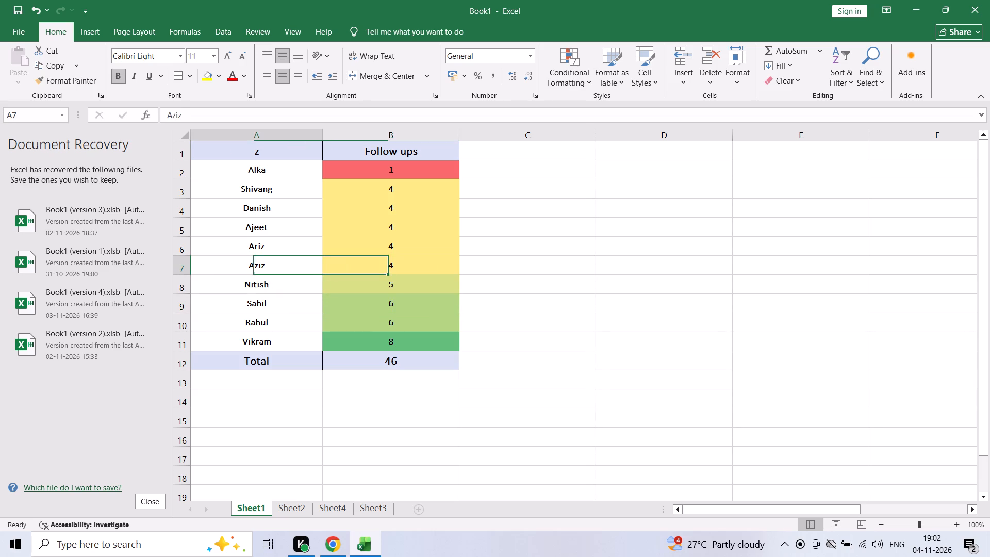
pyautogui.press('Right')
pyautogui.press('Left')
pyautogui.press('Up')
pyautogui.press('Right')
pyautogui.press('Left')
pyautogui.press('Left')
pyautogui.press('Right')
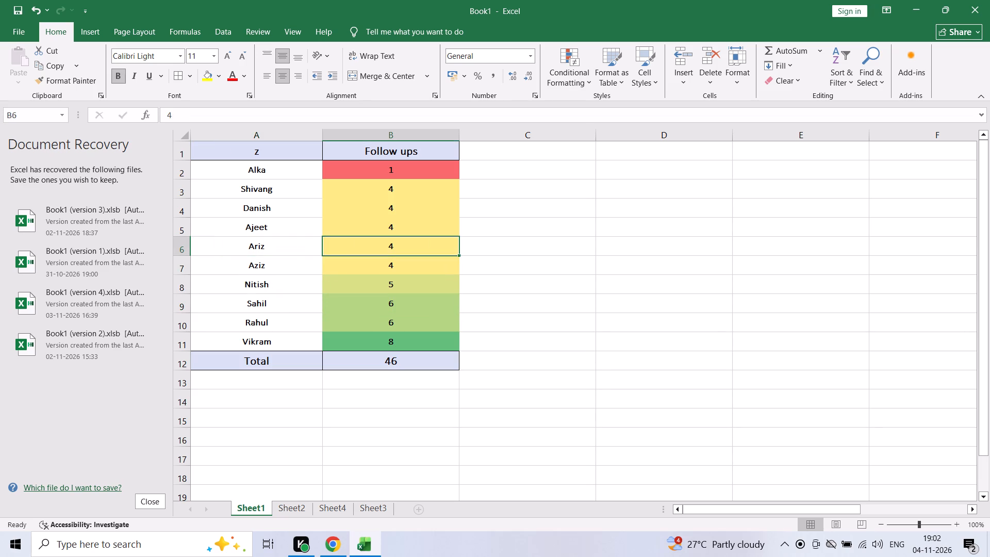
pyautogui.press('Left')
pyautogui.press('Right')
pyautogui.press('Left')
pyautogui.press('Right')
pyautogui.press('Left')
# Check Ajeet's row and set the Follow ups count in B5 to 5.
pyautogui.press('Up')
pyautogui.press('Right')
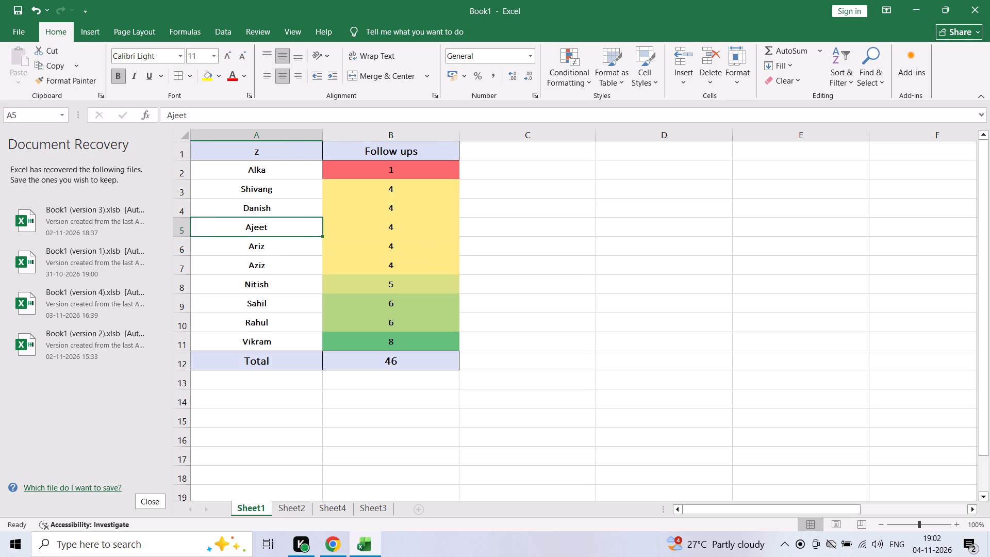
pyautogui.press('Left')
pyautogui.press('Left')
pyautogui.press('Right')
pyautogui.press('Left')
pyautogui.press('Right')
pyautogui.press('Left')
pyautogui.press('Right')
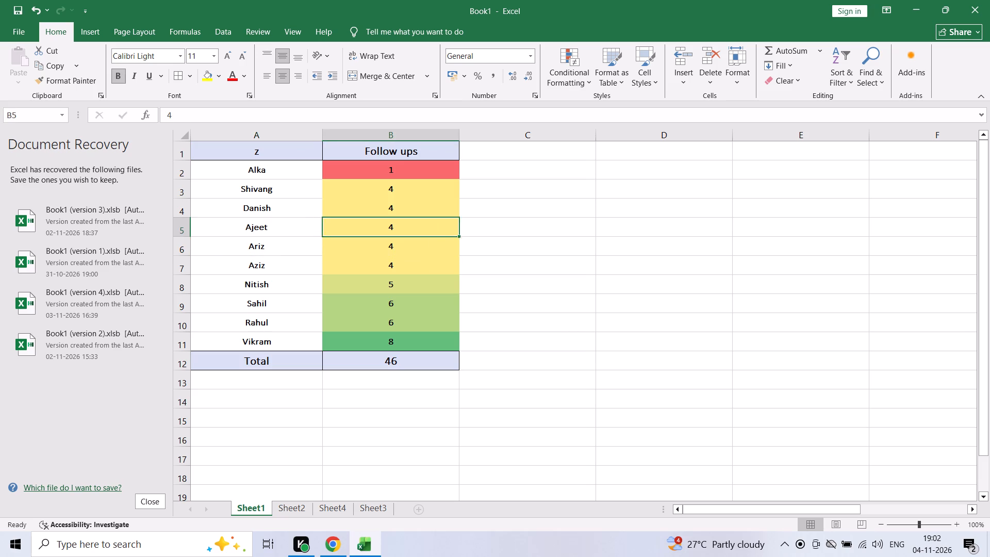
pyautogui.press('Up')
pyautogui.press('Down')
pyautogui.press('5')
pyautogui.press('Return')
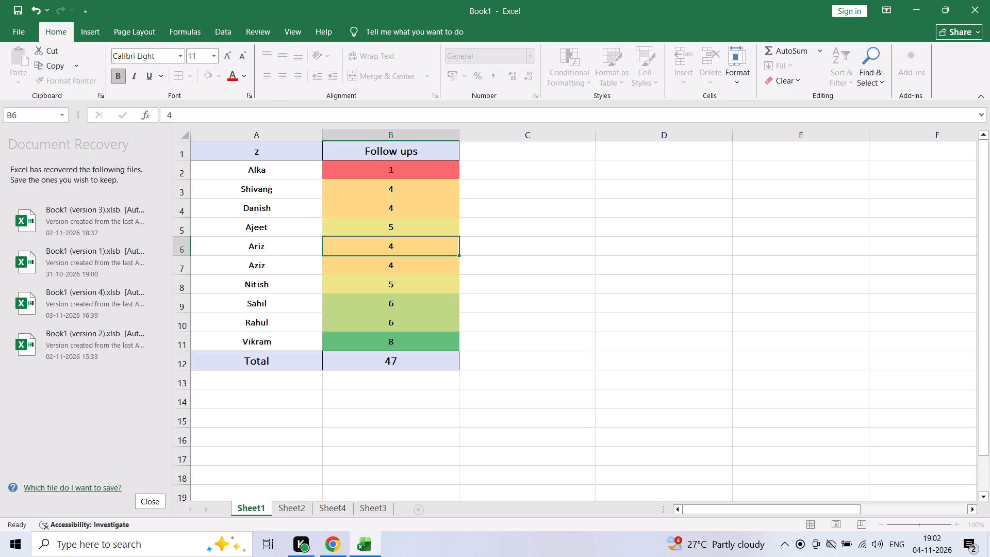
# Check Danish's name against the Follow ups count in row 4.
pyautogui.press('Up')
pyautogui.press('Up')
pyautogui.press('Left')
pyautogui.press('Right')
pyautogui.press('Left')
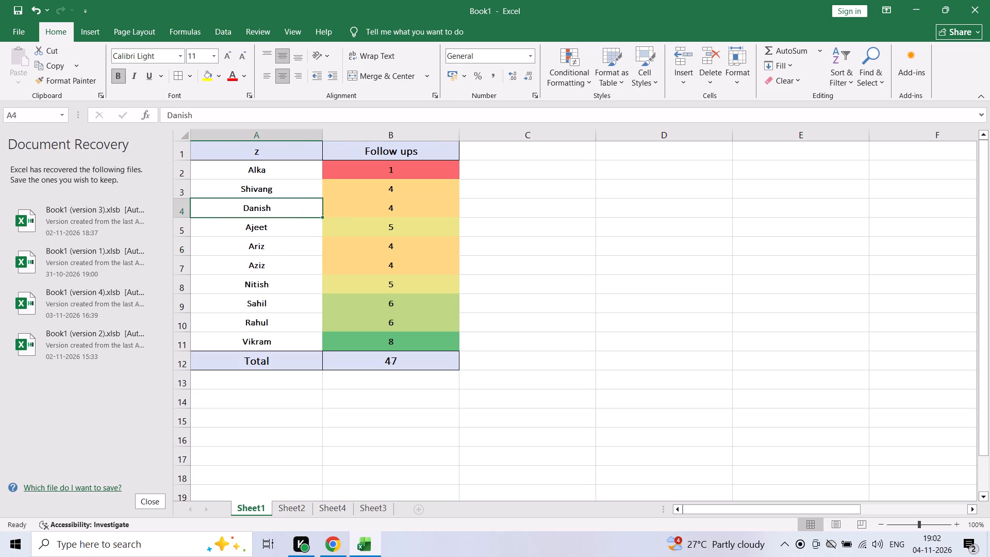
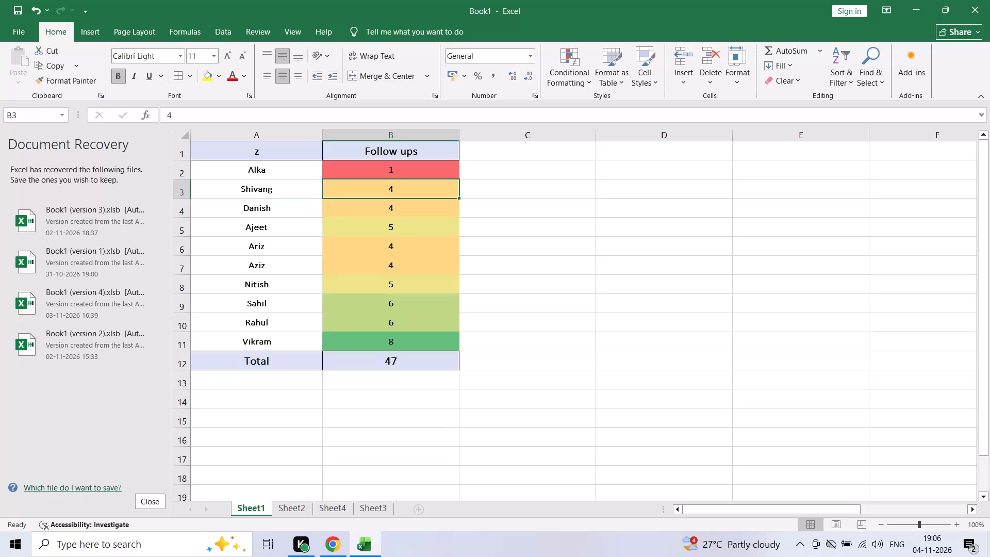
# Replace the header text in cell A1 with Name.
pyautogui.press('Up')
pyautogui.press('Left')
pyautogui.press('Right')
pyautogui.press('Left')
pyautogui.press('Right')
pyautogui.press('Up')
pyautogui.press('Left')
pyautogui.press('Up')
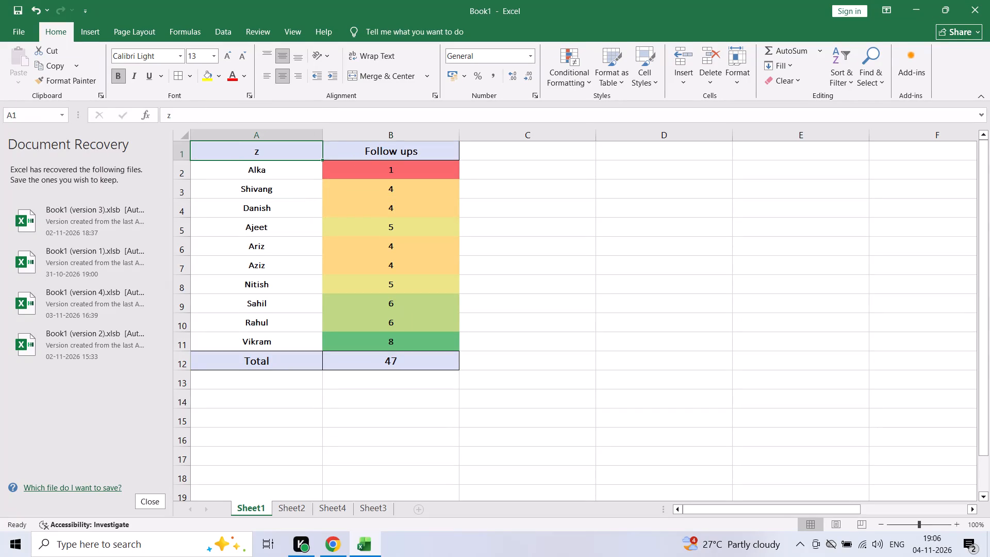
pyautogui.write('Name')
pyautogui.press('Return')
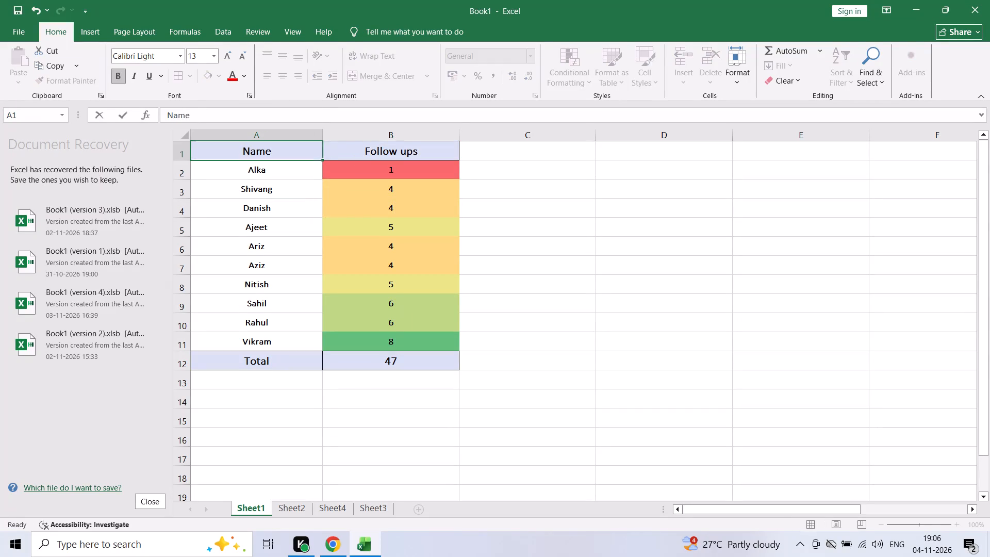
# Set Shivang's Follow ups count in B3 to 6.
pyautogui.press('Down')
pyautogui.press('Right')
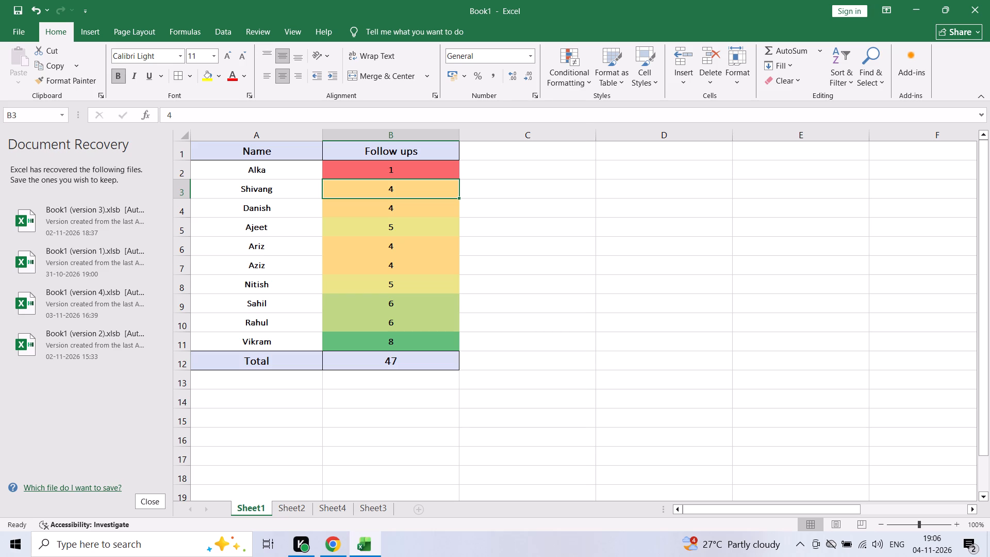
pyautogui.press('6')
pyautogui.press('Return')
# Sort the Follow ups counts in B2:B11 from smallest to largest, expanding the sort to the names and excluding the Total row.
pyautogui.hotkey('ctrl', 'Left')
pyautogui.hotkey('ctrl', 'Down')
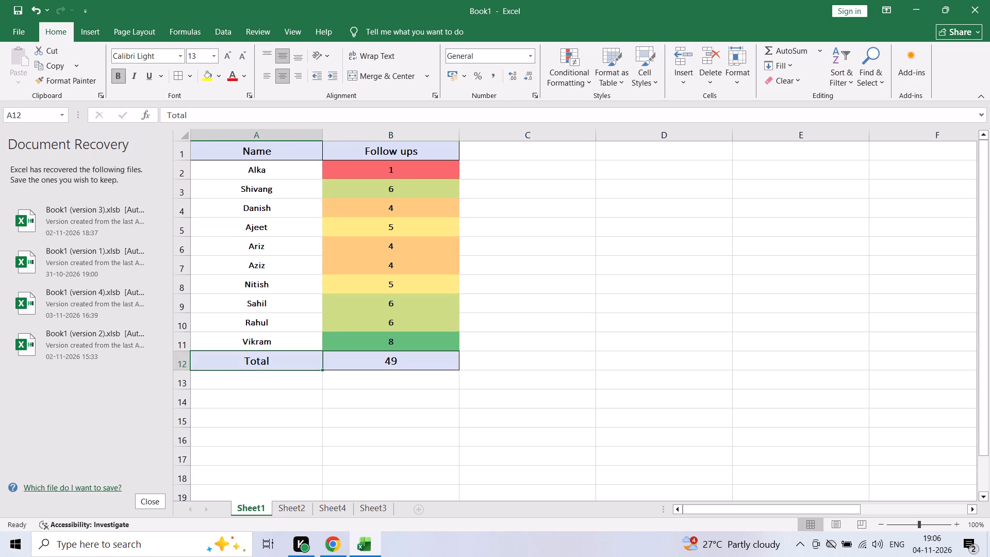
pyautogui.press('Up')
pyautogui.press('Right')
pyautogui.hotkey('ctrl', 'Up')
pyautogui.press('Down')
pyautogui.hotkey('ctrl', 'shift', 'Down')
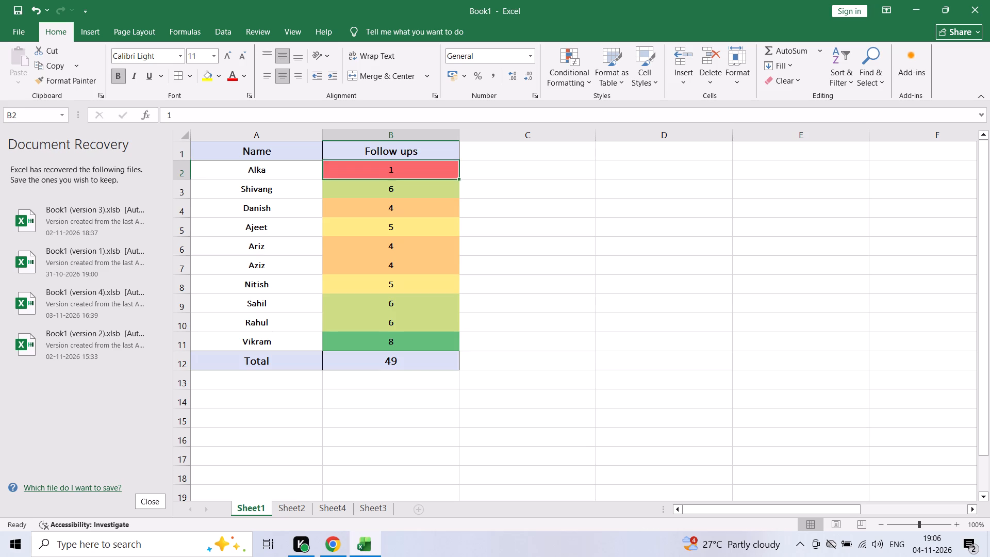
pyautogui.hotkey('shift', 'Up')
pyautogui.hotkey('alt', 'h')
pyautogui.press('s')
pyautogui.press('Return')
pyautogui.press('Return')
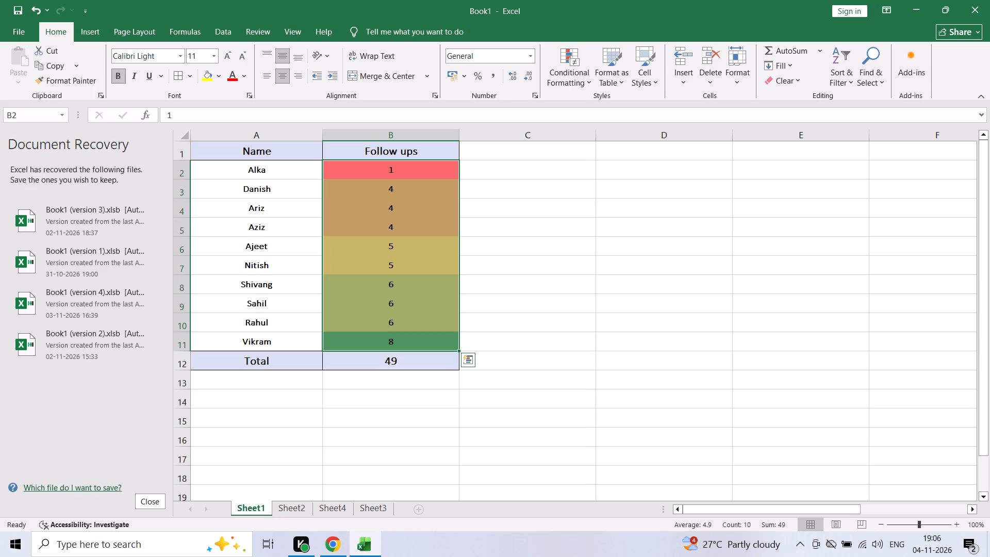
# Review the sorted Follow ups counts from Danish down to Vikram, examining the Shivang to Rahul group.
pyautogui.press('Down')
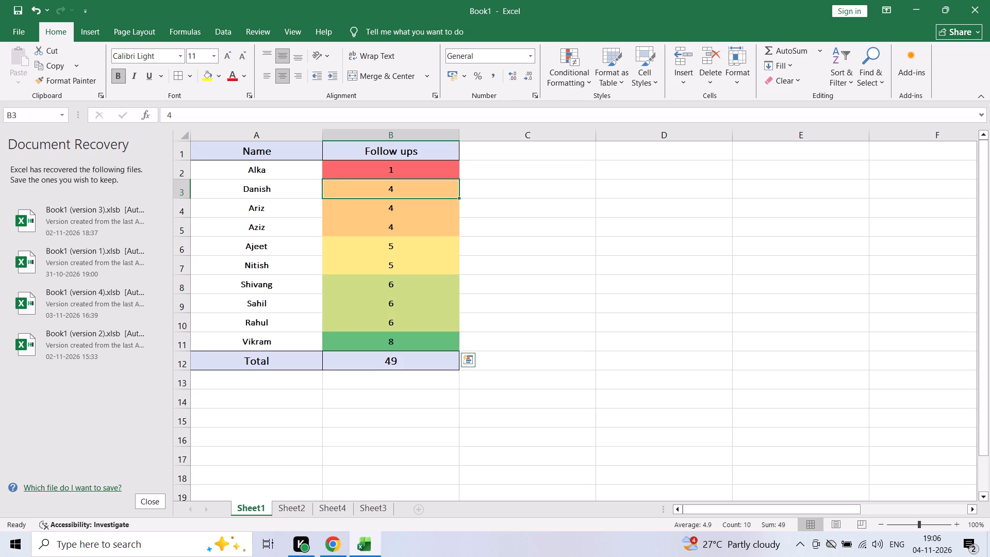
pyautogui.press('Down')
pyautogui.press('Down')
pyautogui.press('Down')
pyautogui.press('Down')
pyautogui.press('Down')
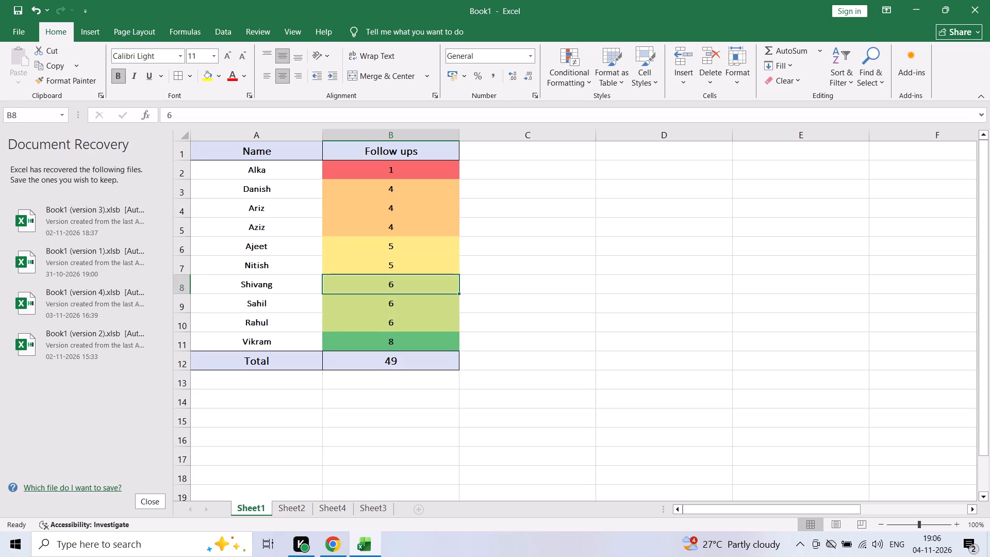
pyautogui.hotkey('shift', 'Down')
pyautogui.hotkey('shift', 'Up')
pyautogui.hotkey('shift', 'Down')
pyautogui.hotkey('shift', 'Down')
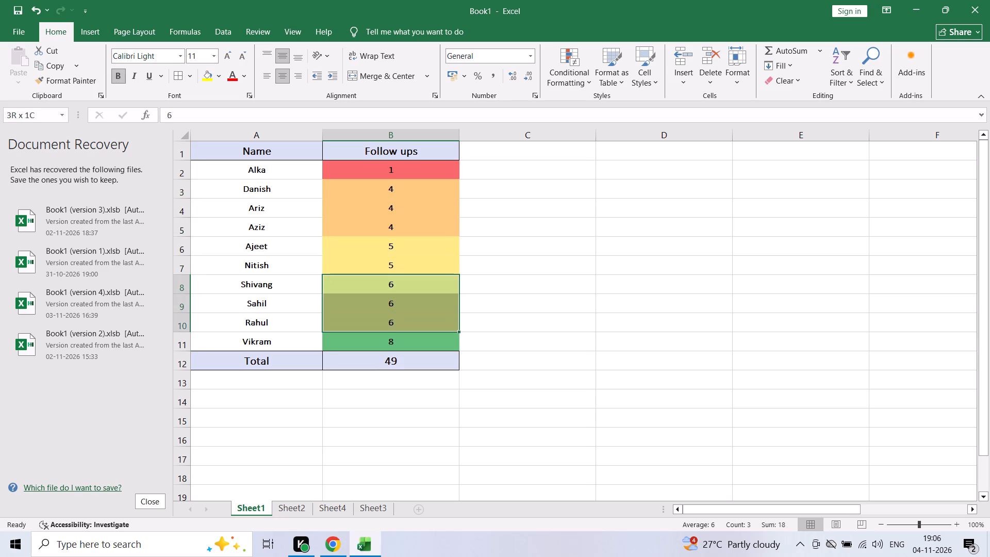
pyautogui.press('Down')
pyautogui.press('Down')
pyautogui.press('Down')
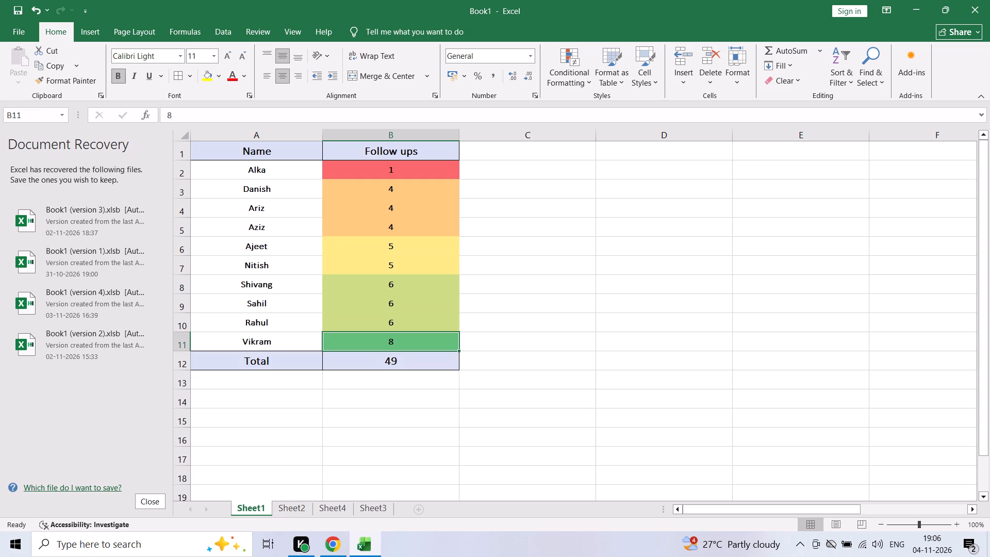
# Try the standard light green fill on the Follow ups cells B8:B11, and replace it with the standard green fill.
pyautogui.press('Up')
pyautogui.press('Up')
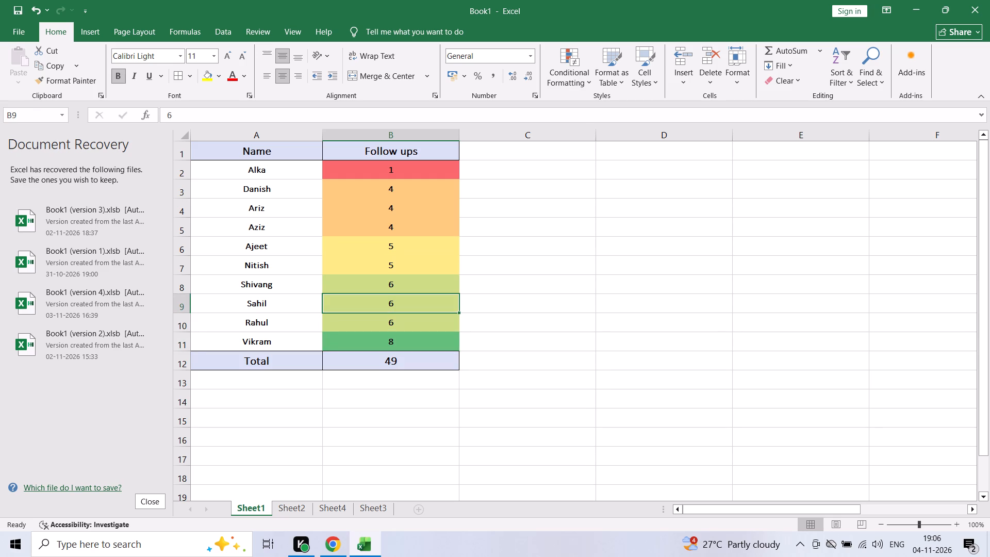
pyautogui.press('Up')
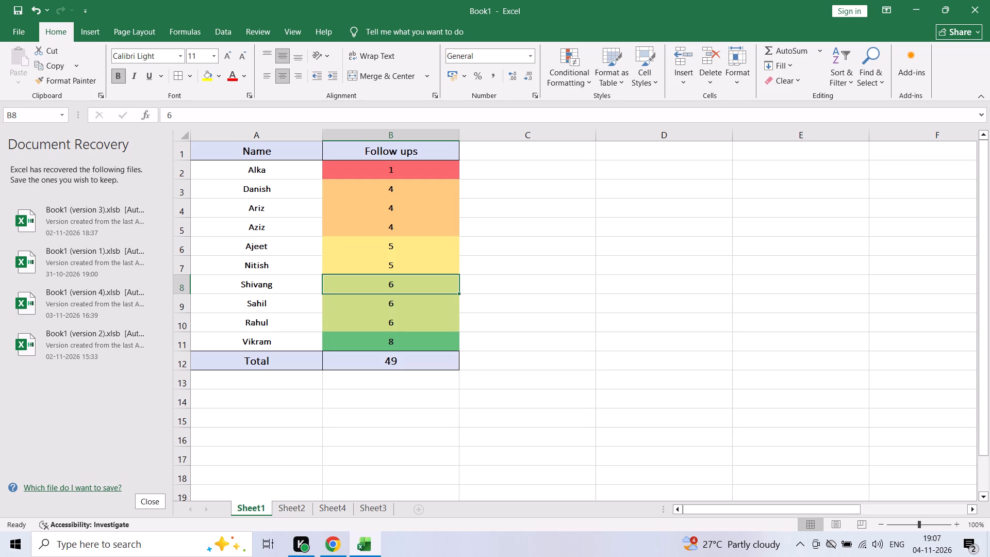
pyautogui.hotkey('shift', 'Down')
pyautogui.hotkey('shift', 'Down')
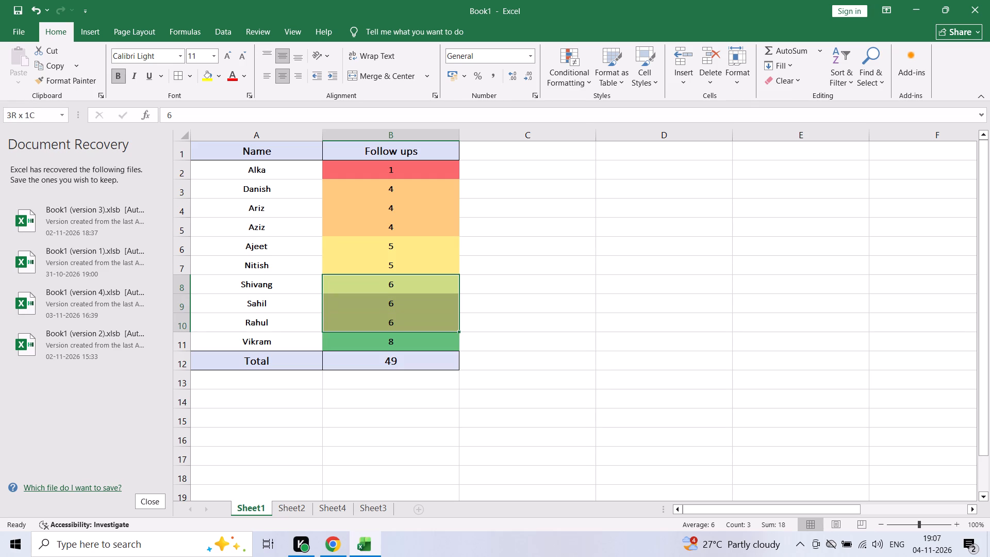
pyautogui.hotkey('shift', 'Down')
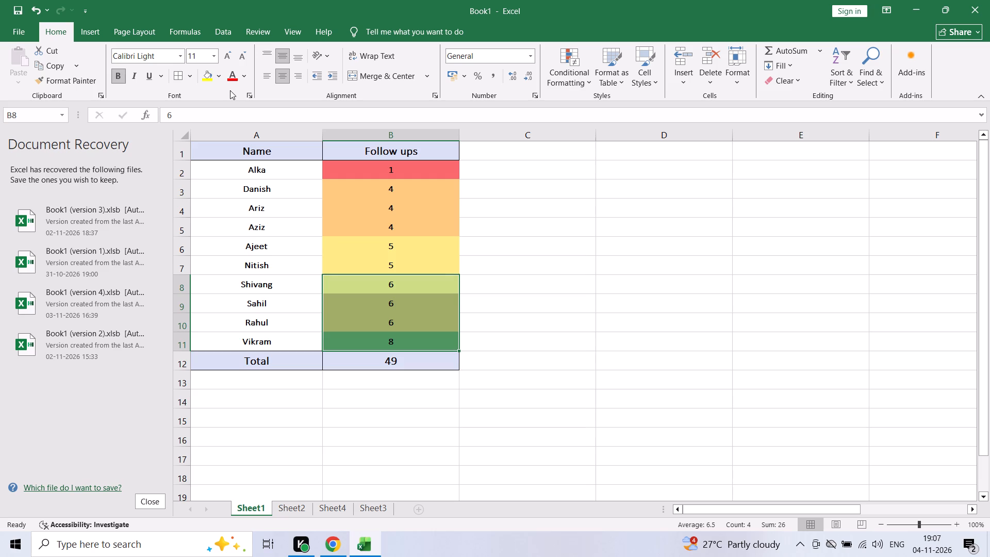
pyautogui.click(218, 77)
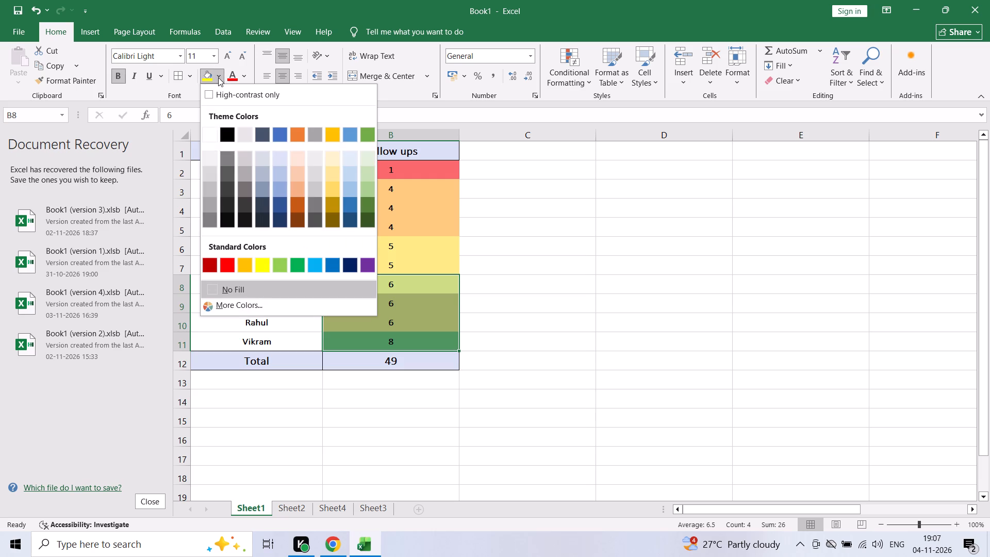
pyautogui.click(275, 269)
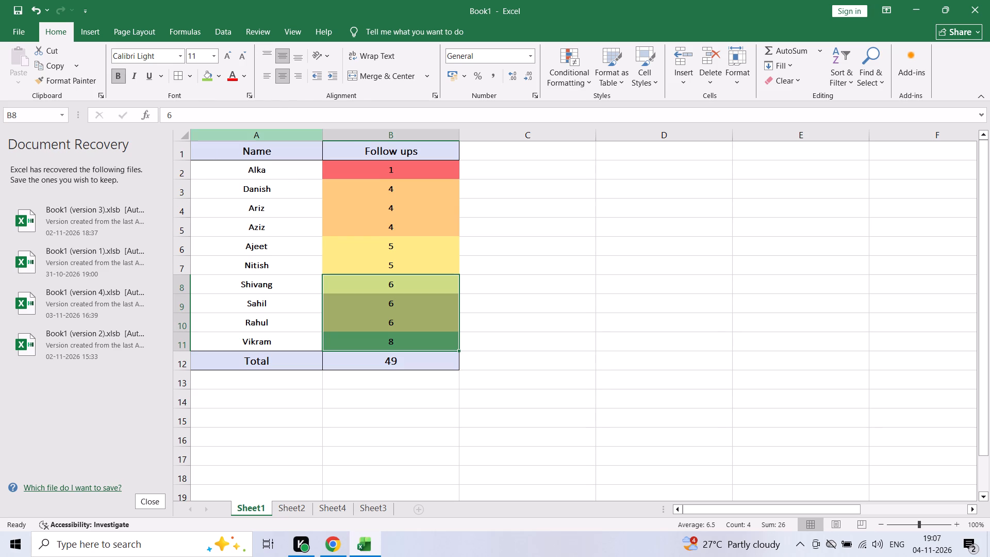
pyautogui.click(222, 76)
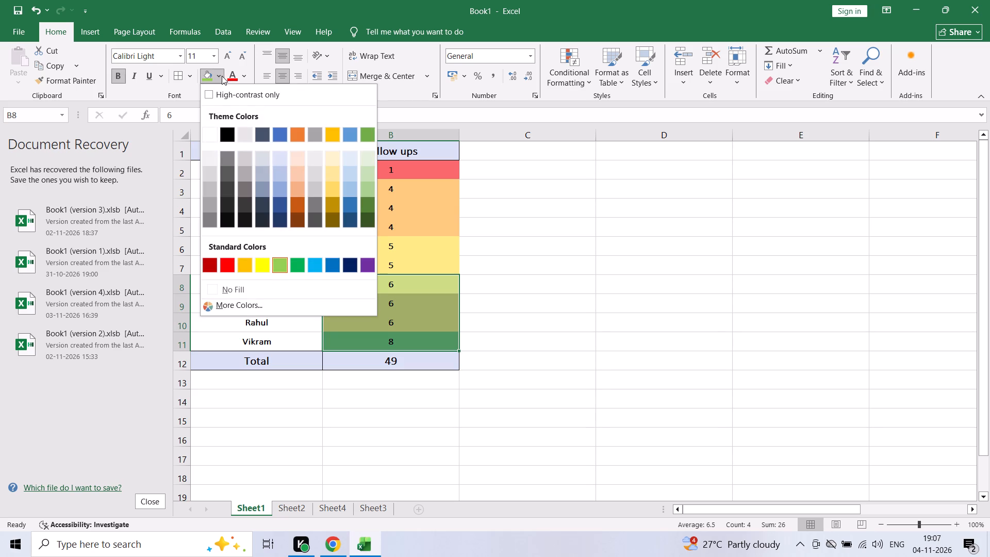
pyautogui.click(293, 267)
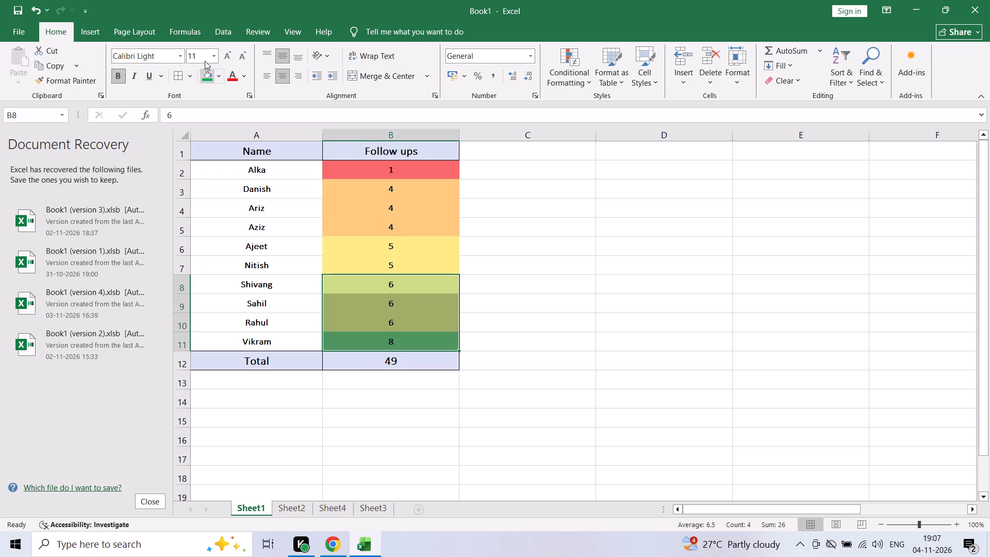
pyautogui.click(215, 76)
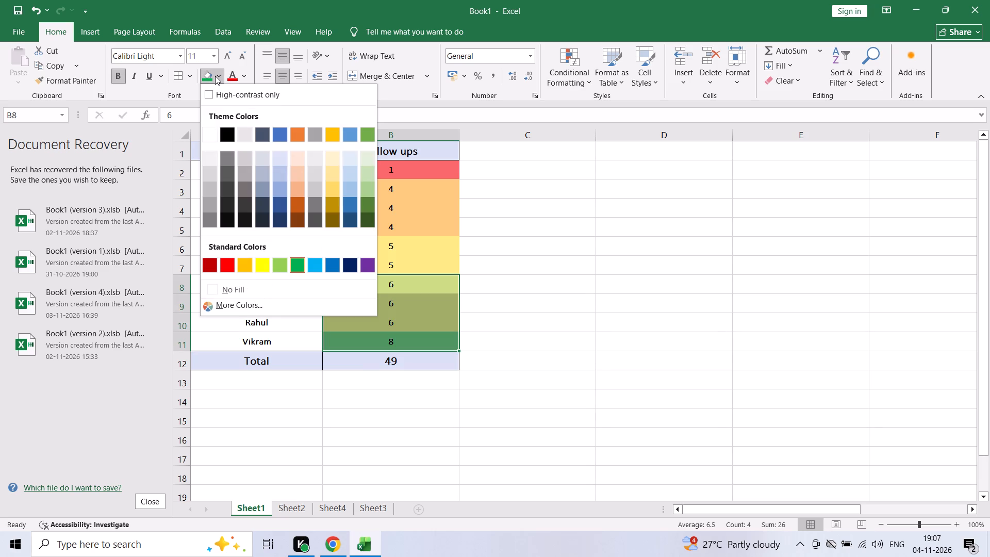
pyautogui.click(603, 238)
pyautogui.click(616, 231)
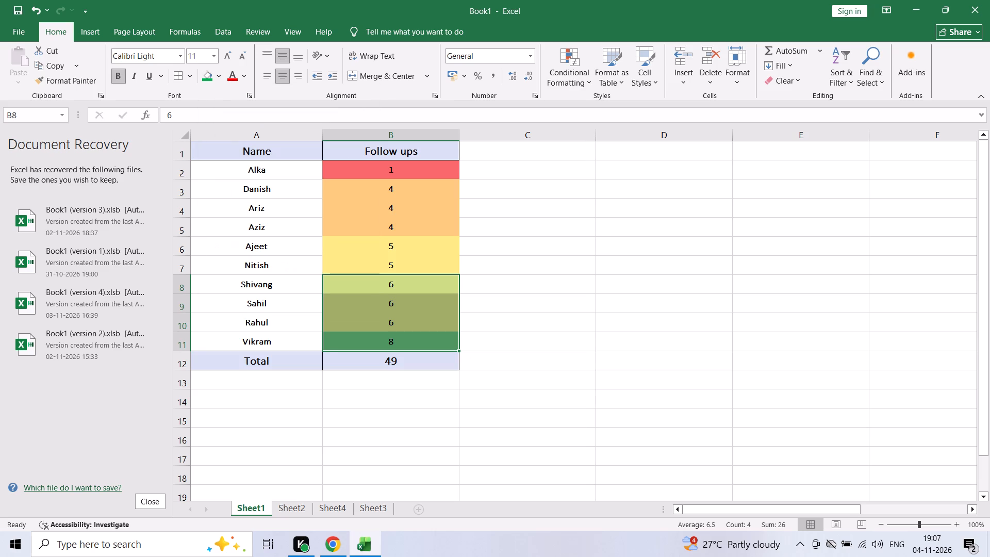
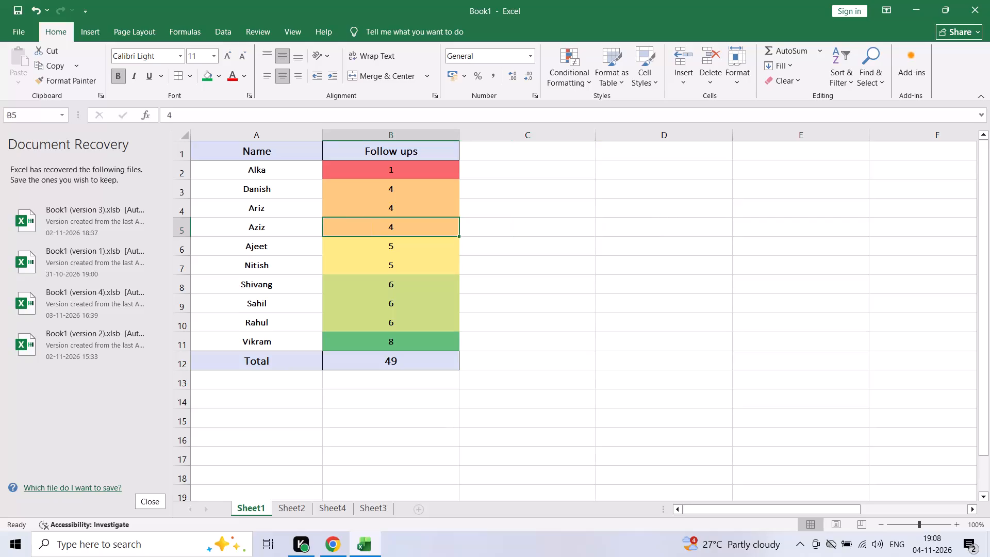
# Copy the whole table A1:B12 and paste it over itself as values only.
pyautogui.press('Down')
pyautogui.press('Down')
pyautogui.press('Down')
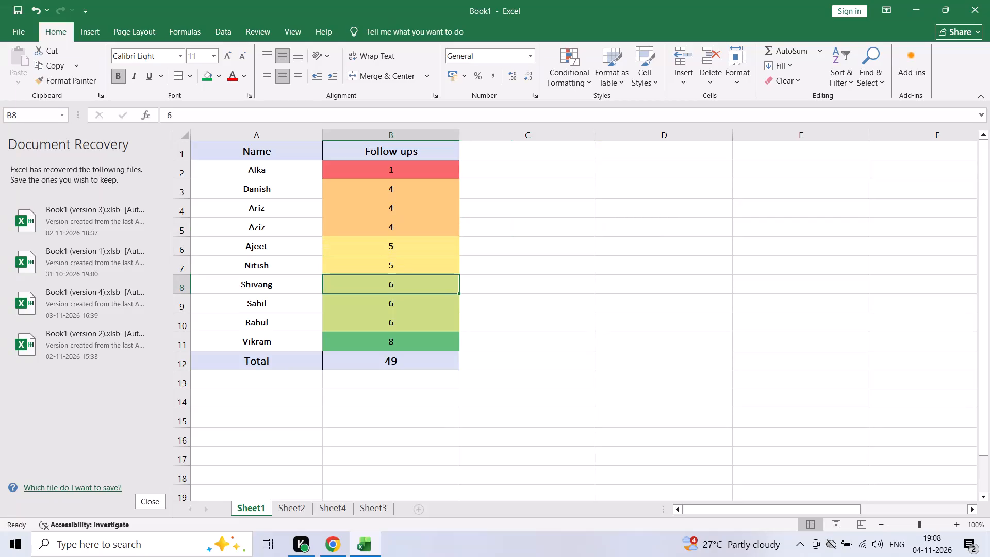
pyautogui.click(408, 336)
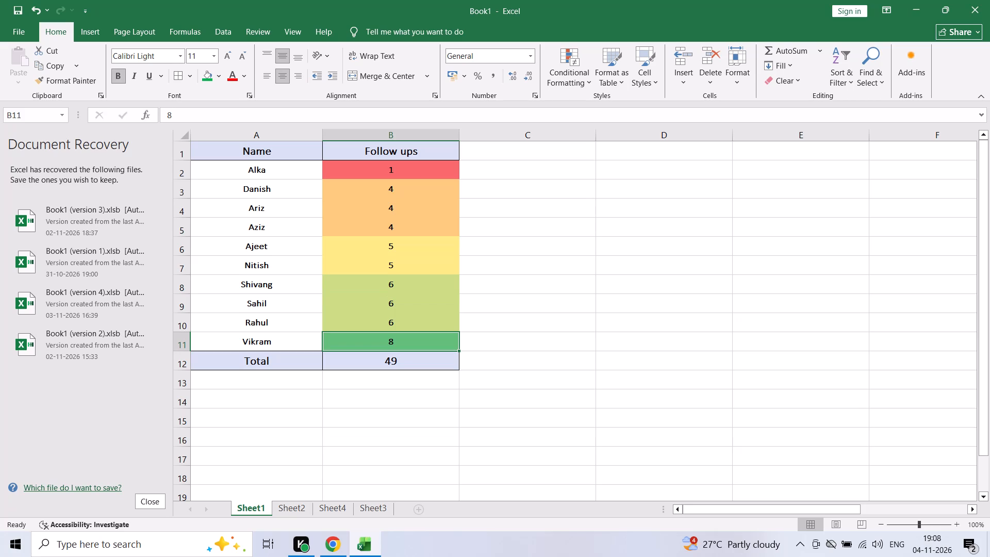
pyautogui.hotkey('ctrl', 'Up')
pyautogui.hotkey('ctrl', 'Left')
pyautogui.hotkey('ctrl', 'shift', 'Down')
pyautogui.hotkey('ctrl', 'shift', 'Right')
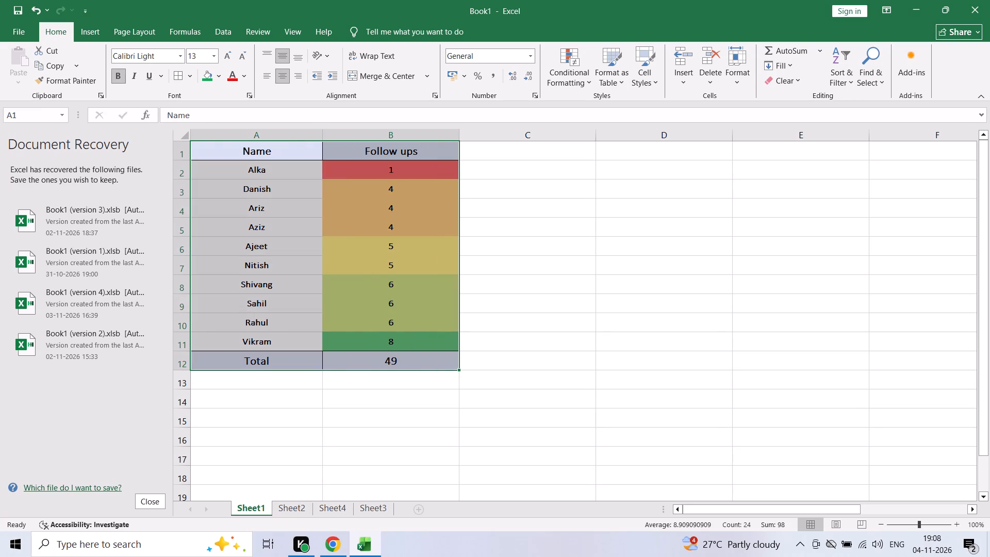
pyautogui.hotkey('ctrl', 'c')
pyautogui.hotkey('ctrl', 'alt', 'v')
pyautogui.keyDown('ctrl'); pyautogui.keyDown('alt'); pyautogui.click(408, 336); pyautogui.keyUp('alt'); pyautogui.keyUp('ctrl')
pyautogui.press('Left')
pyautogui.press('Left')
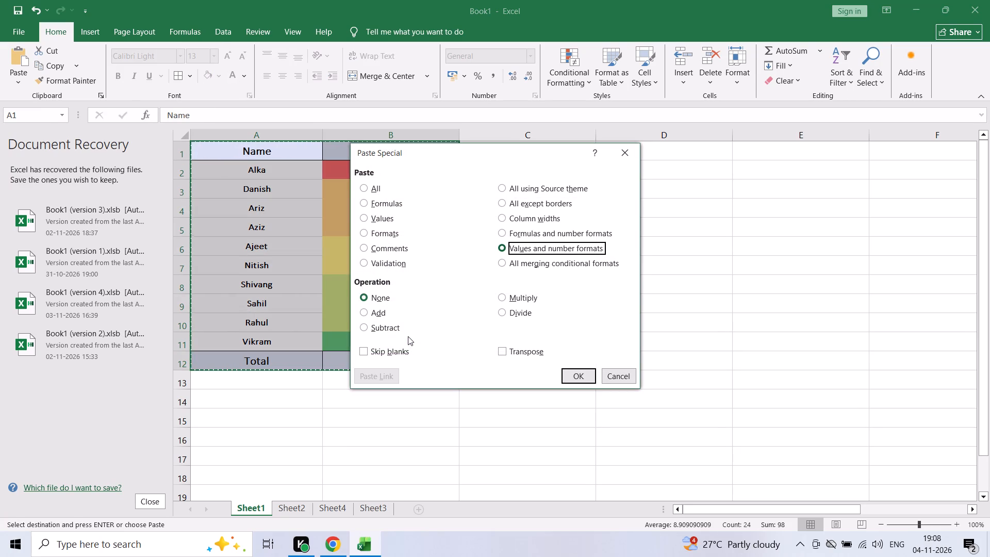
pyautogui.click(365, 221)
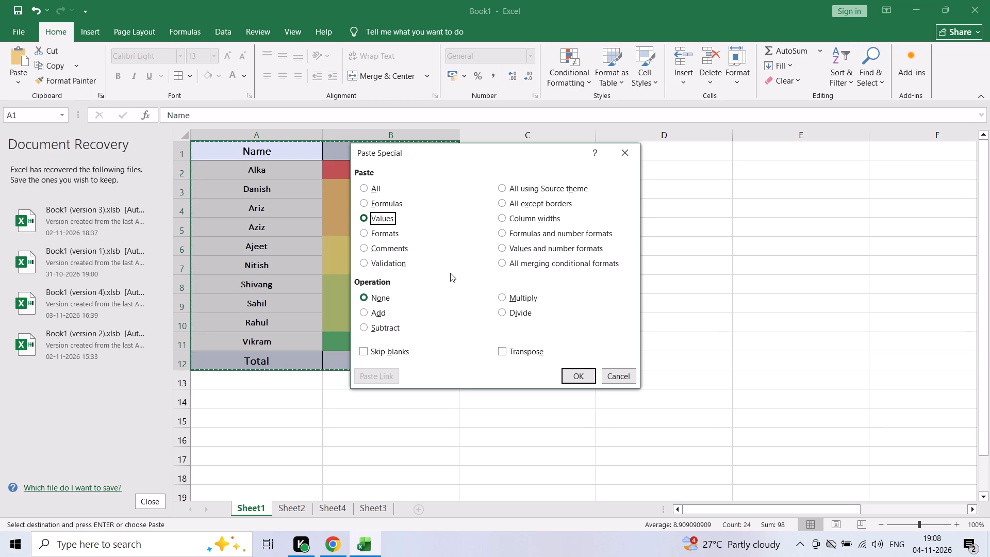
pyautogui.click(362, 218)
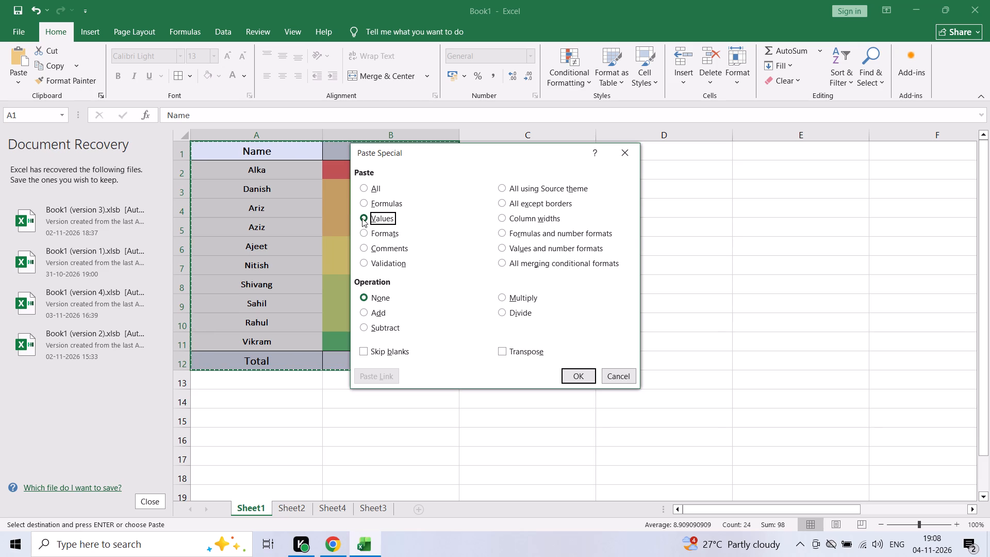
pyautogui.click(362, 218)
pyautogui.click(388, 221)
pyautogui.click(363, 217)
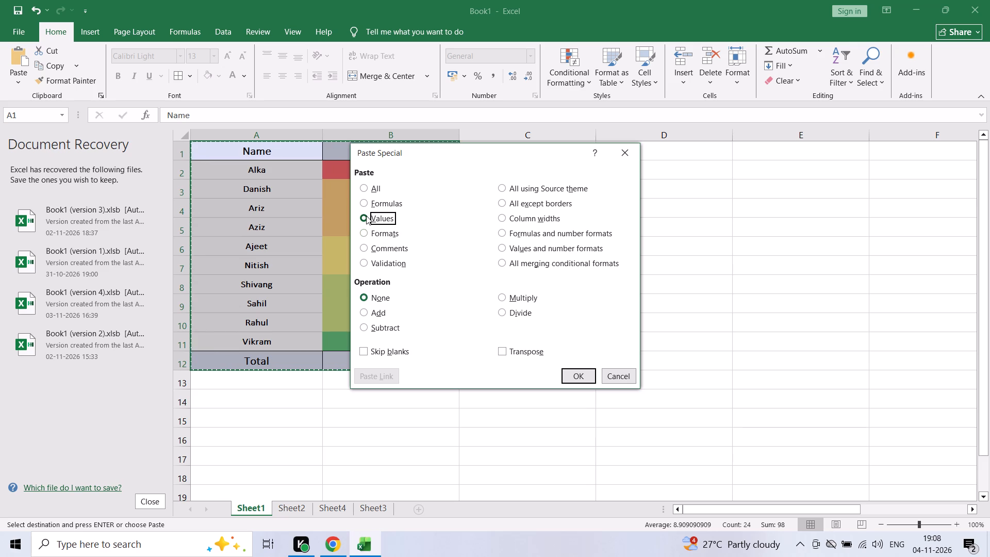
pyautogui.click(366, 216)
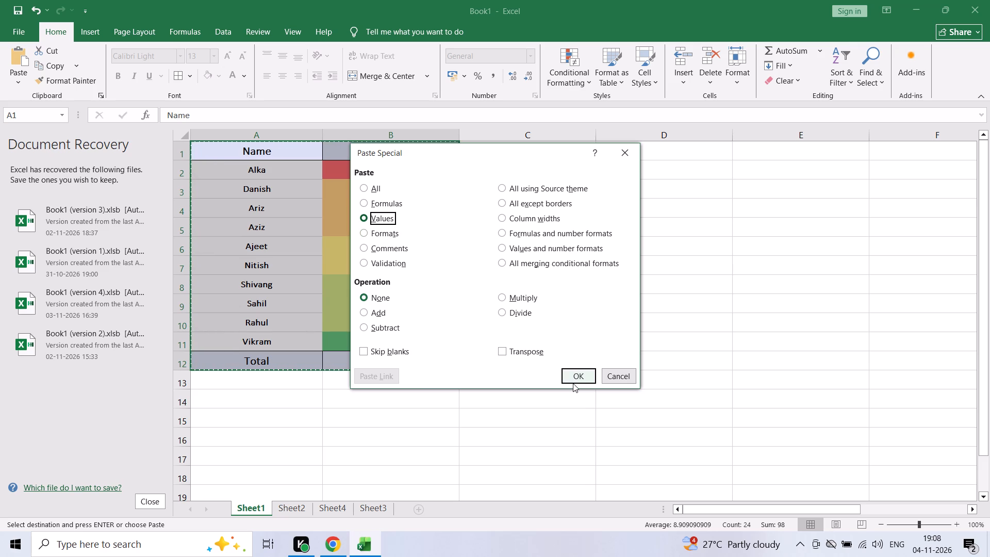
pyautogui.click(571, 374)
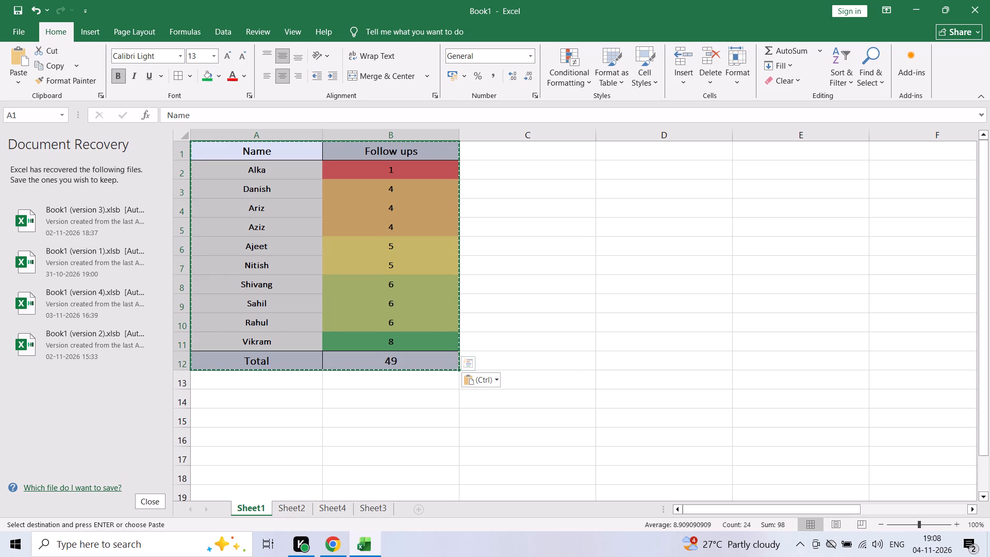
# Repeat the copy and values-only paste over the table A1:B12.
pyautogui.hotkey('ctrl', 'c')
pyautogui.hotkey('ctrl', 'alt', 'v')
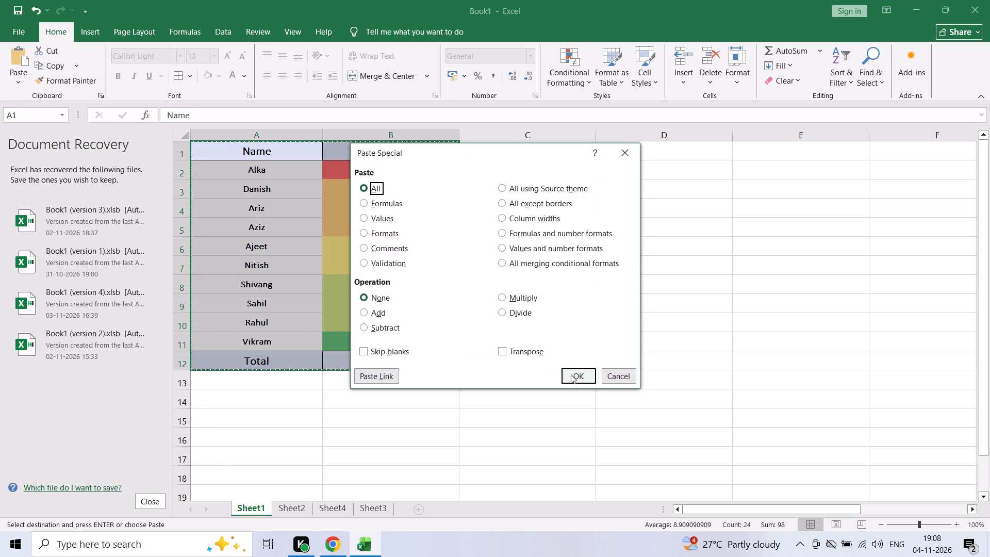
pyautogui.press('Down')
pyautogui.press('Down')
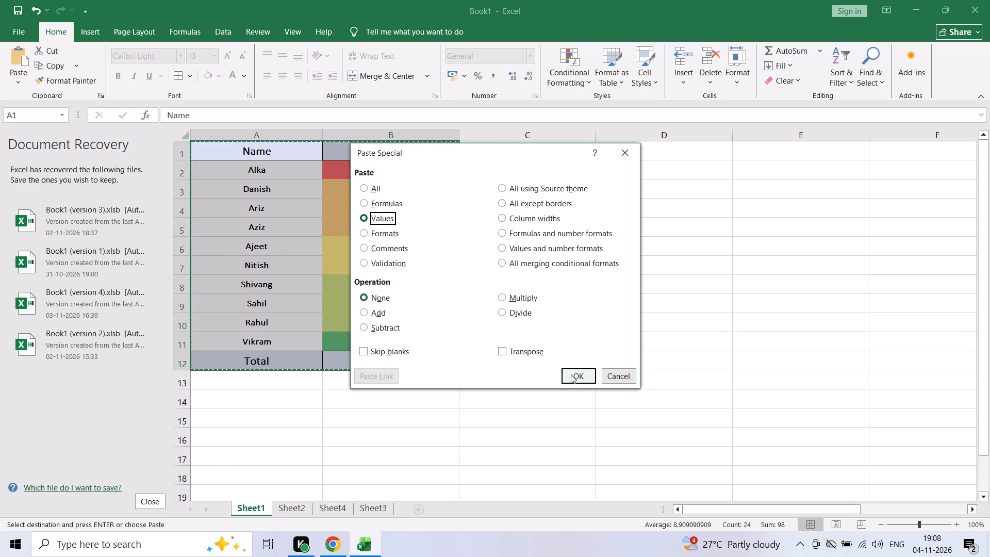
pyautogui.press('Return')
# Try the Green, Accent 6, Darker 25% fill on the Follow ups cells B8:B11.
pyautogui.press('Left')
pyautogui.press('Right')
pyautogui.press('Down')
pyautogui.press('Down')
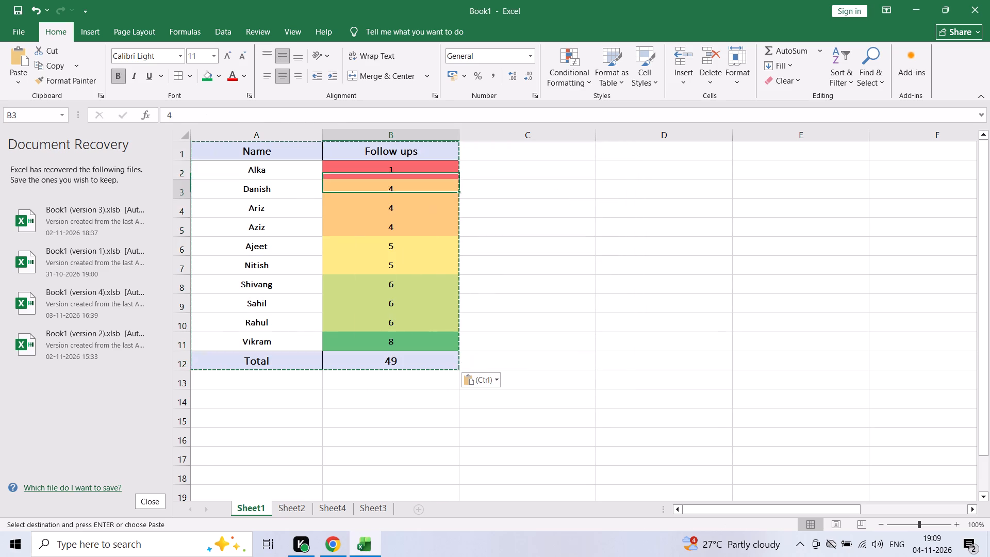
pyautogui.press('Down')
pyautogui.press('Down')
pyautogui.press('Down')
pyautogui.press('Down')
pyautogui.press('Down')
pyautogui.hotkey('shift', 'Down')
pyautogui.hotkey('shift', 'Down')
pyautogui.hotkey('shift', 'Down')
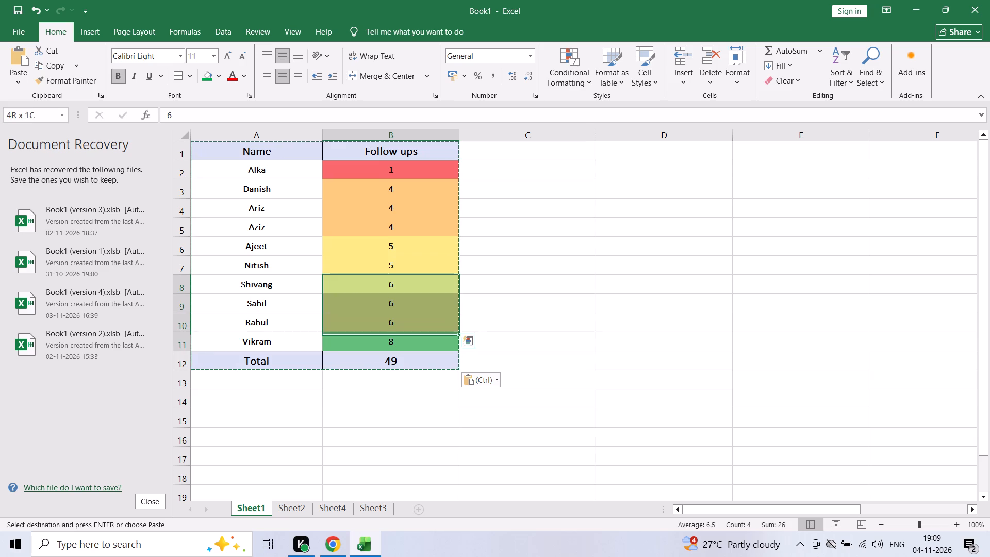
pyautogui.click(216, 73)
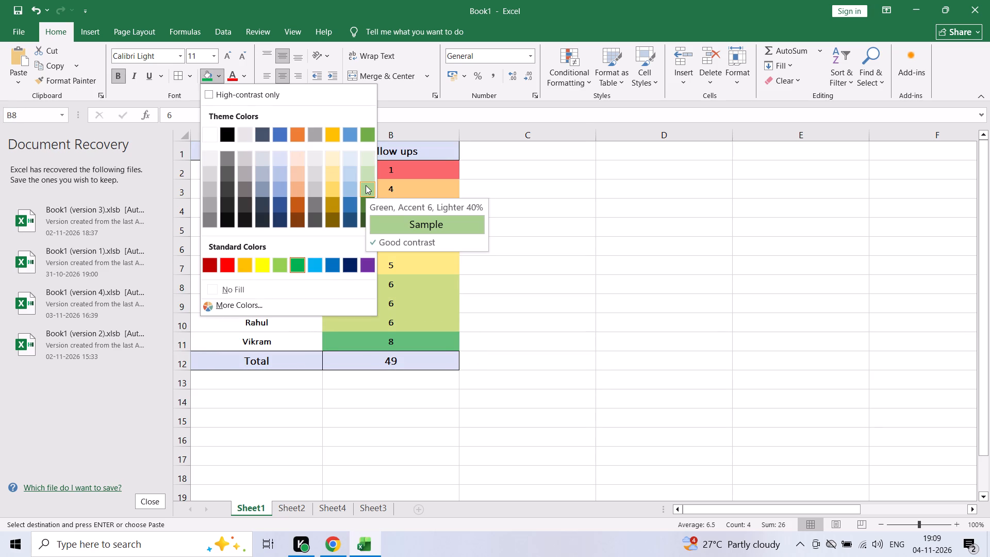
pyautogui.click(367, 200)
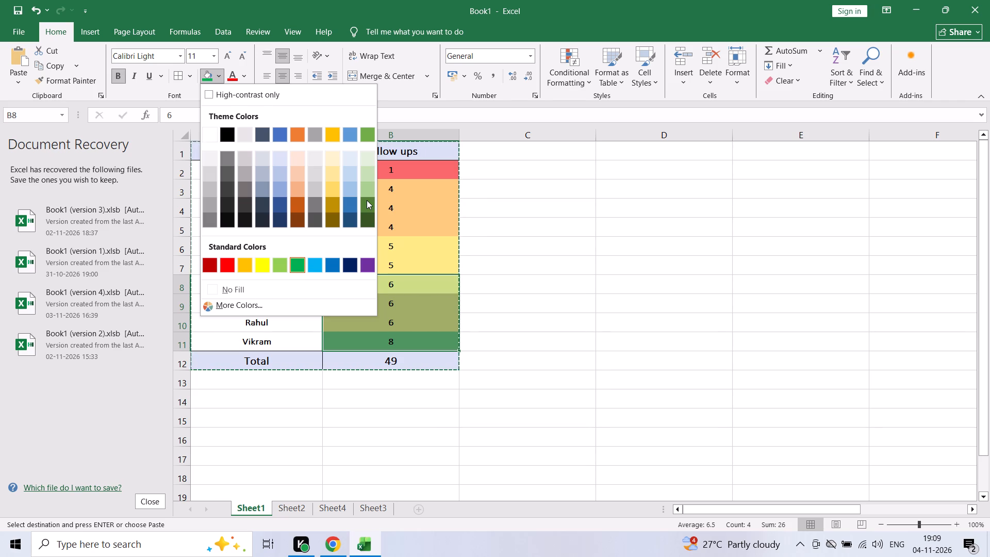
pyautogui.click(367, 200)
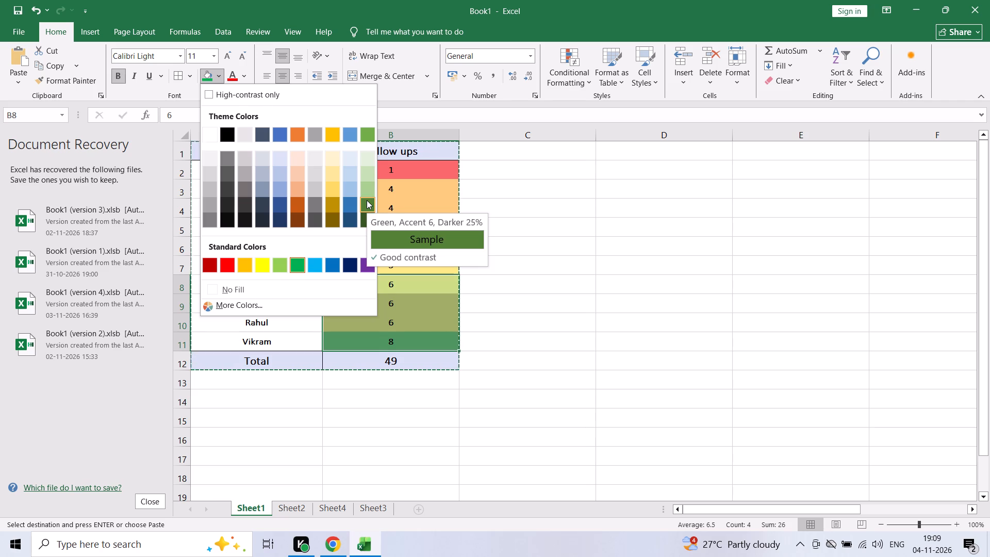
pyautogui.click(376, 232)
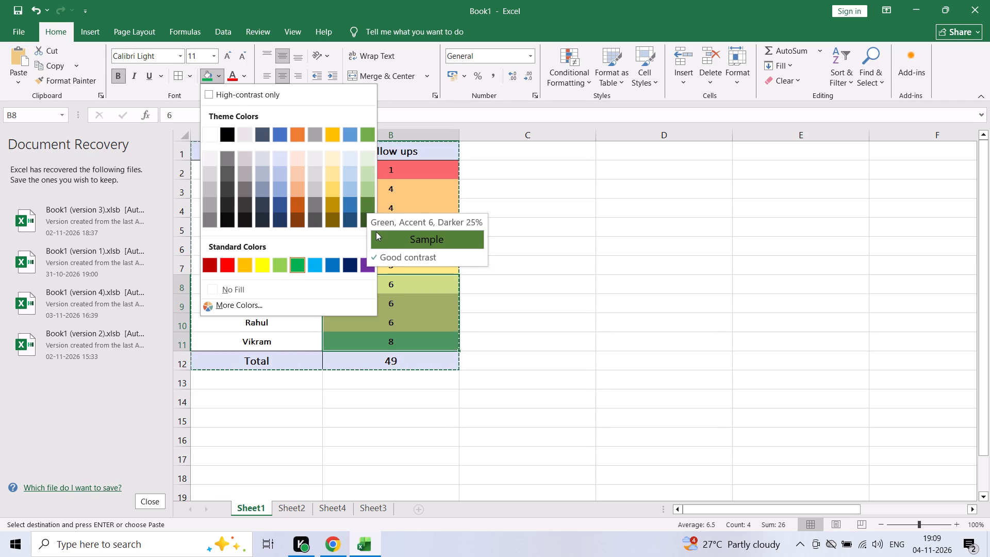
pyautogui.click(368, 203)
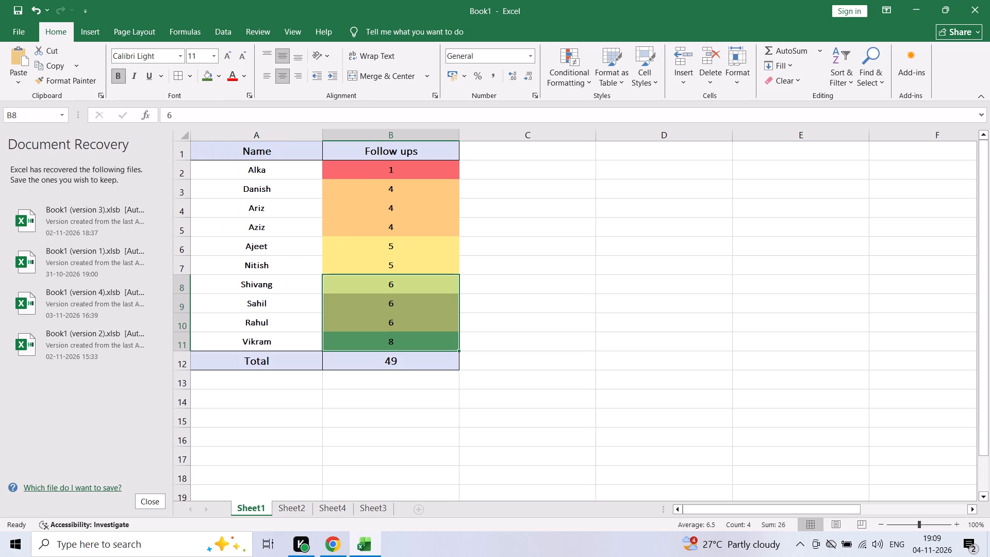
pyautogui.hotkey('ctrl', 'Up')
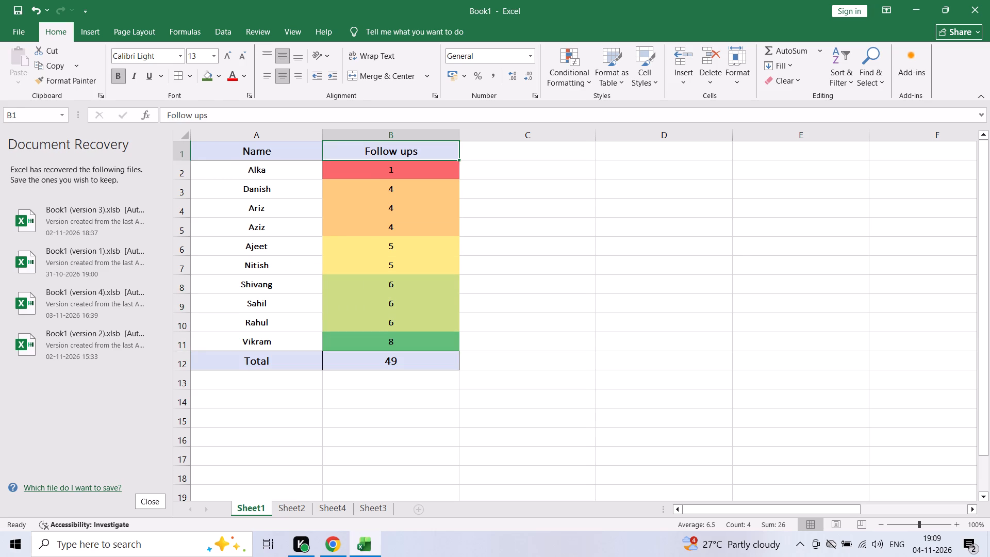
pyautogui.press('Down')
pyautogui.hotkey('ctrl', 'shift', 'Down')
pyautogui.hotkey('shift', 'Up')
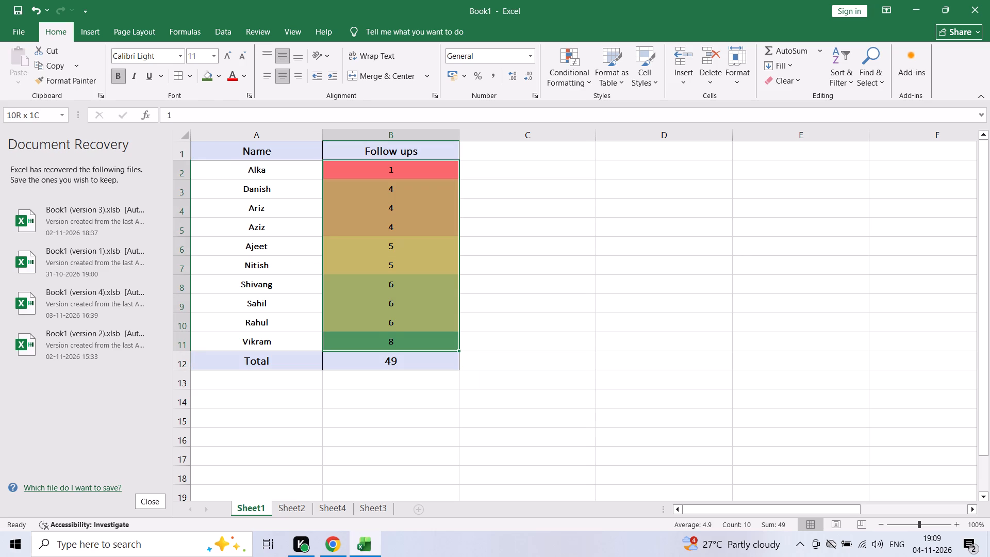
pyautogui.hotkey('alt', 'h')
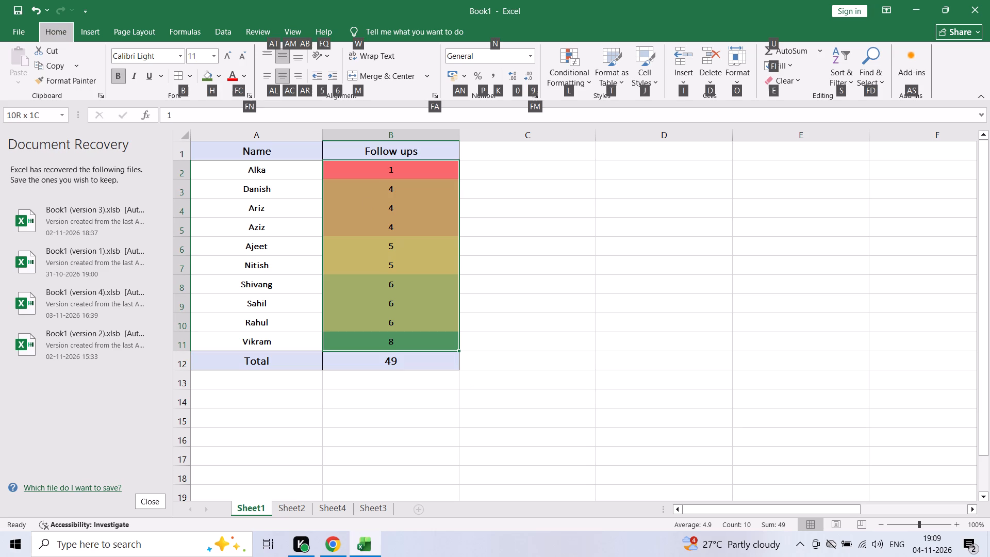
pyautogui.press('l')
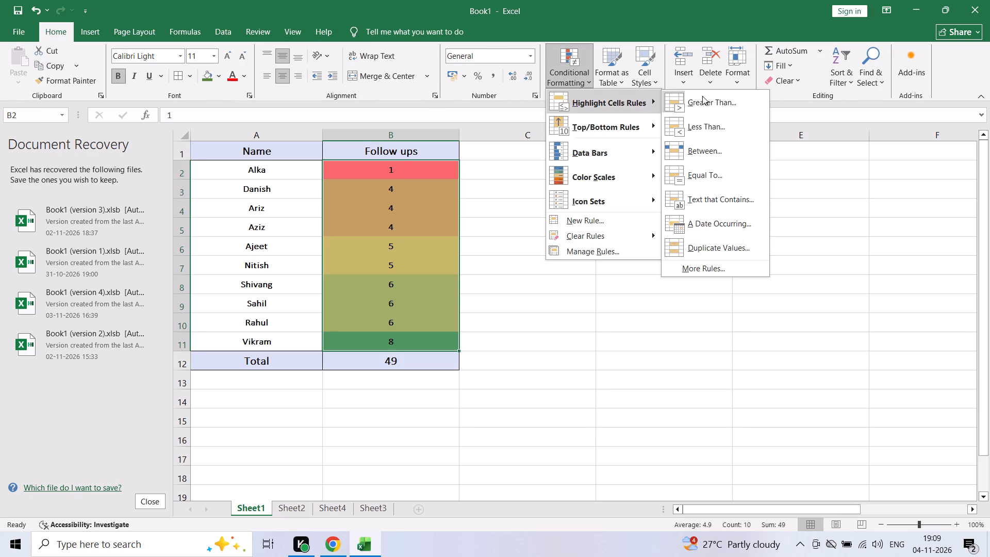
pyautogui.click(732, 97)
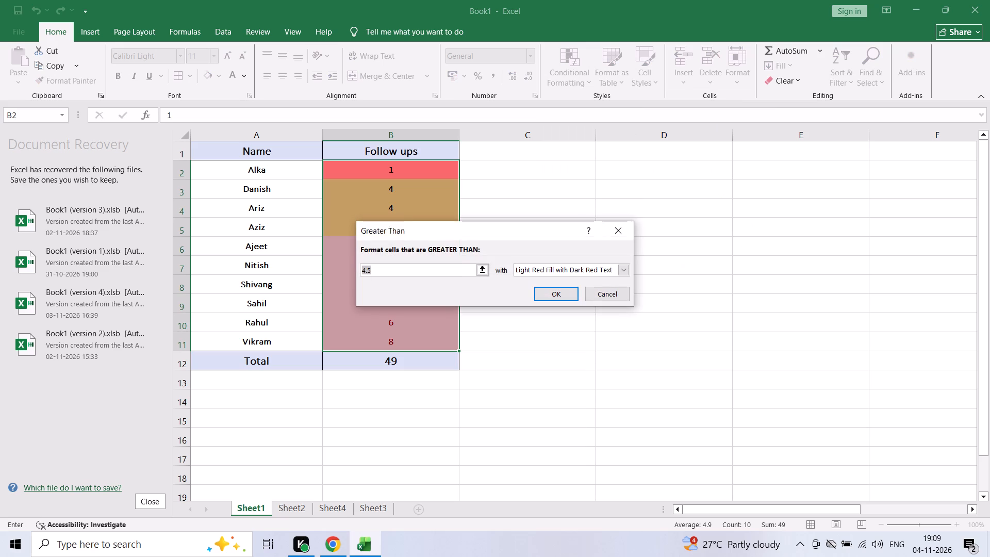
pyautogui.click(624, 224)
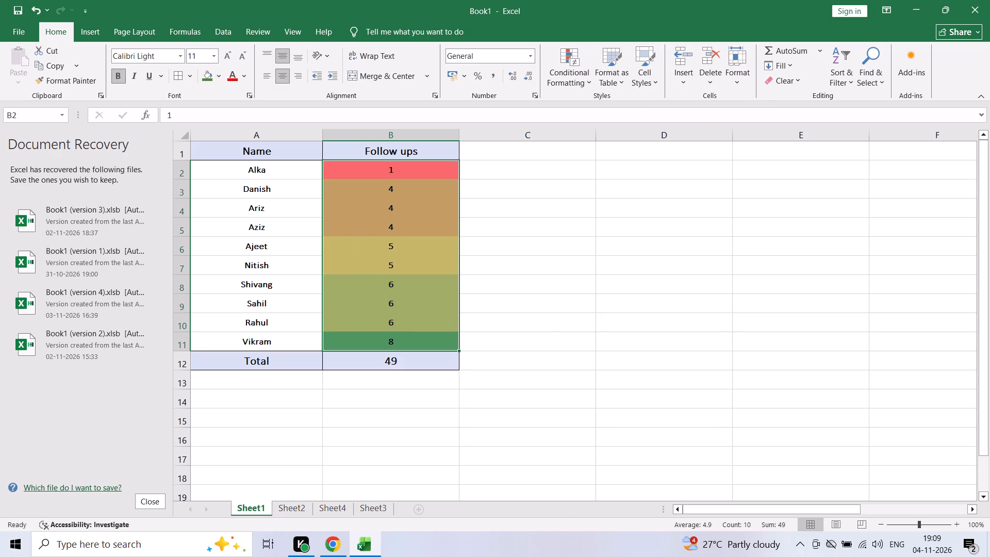
# Enter =B2 in C2 and fill the formula down through C12 to duplicate the Follow ups figures.
pyautogui.press('Right')
pyautogui.press('=')
pyautogui.press('Left')
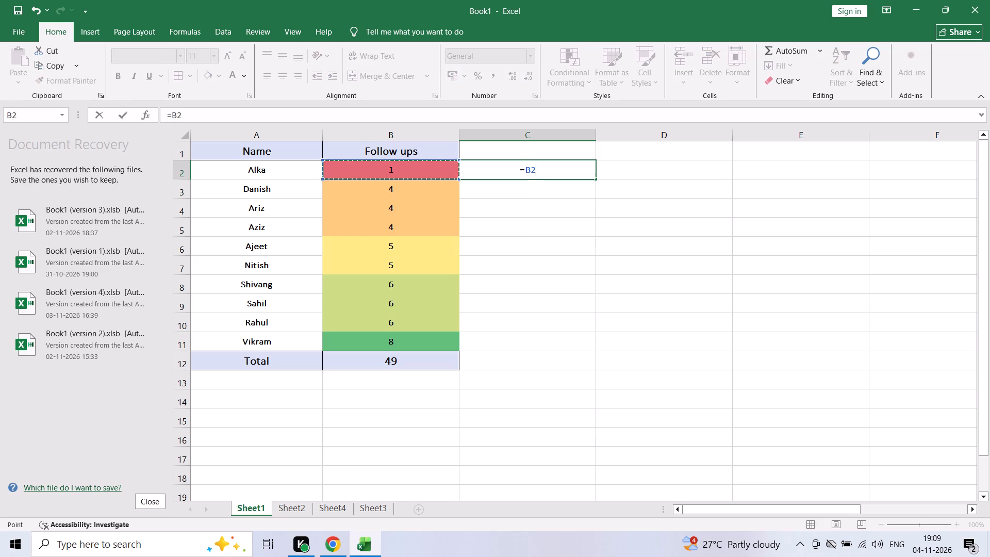
pyautogui.press('Return')
pyautogui.press('Up')
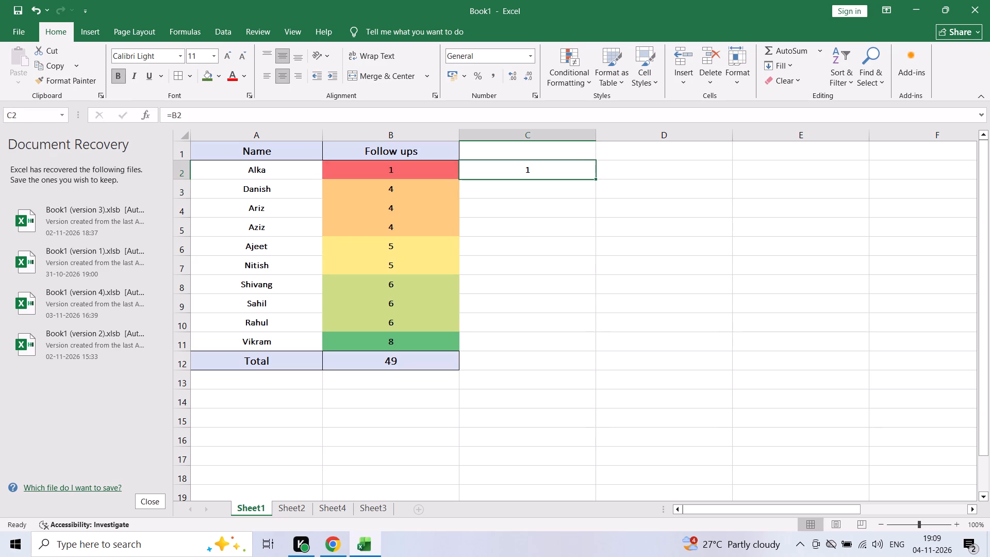
pyautogui.hotkey('shift', 'Down')
pyautogui.hotkey('shift', 'Down')
pyautogui.hotkey('shift', 'Down')
pyautogui.hotkey('shift', 'Down')
pyautogui.hotkey('shift', 'Down')
pyautogui.hotkey('shift', 'Down')
pyautogui.hotkey('shift', 'Down')
pyautogui.hotkey('shift', 'Down')
pyautogui.hotkey('shift', 'Down')
pyautogui.hotkey('shift', 'Down')
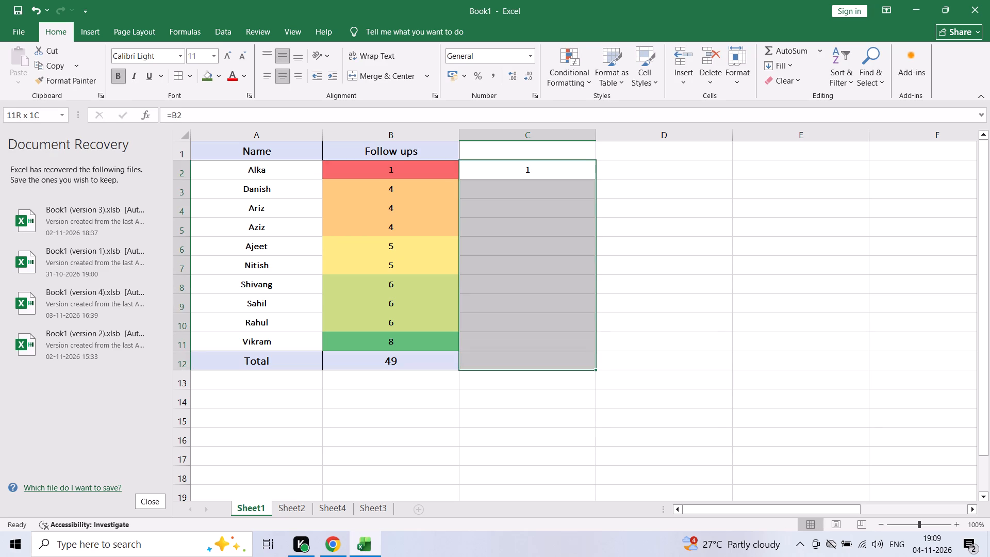
pyautogui.hotkey('ctrl', 'd')
# Convert the formulas in C2:C12 to static figures by pasting them over themselves as values only.
pyautogui.press('Left')
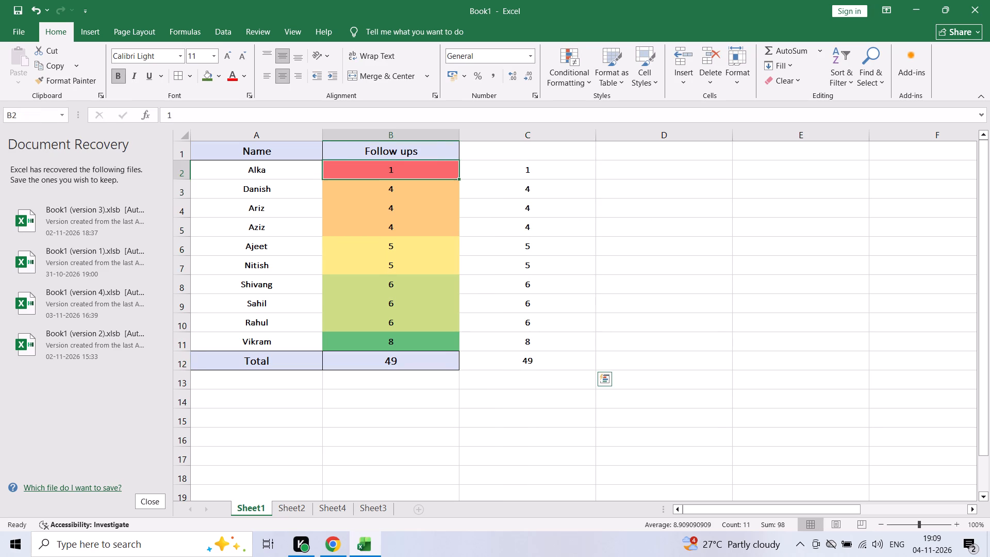
pyautogui.press('Right')
pyautogui.hotkey('ctrl', 'shift', 'Down')
pyautogui.hotkey('ctrl', 'c')
pyautogui.hotkey('ctrl', 'alt', 'v')
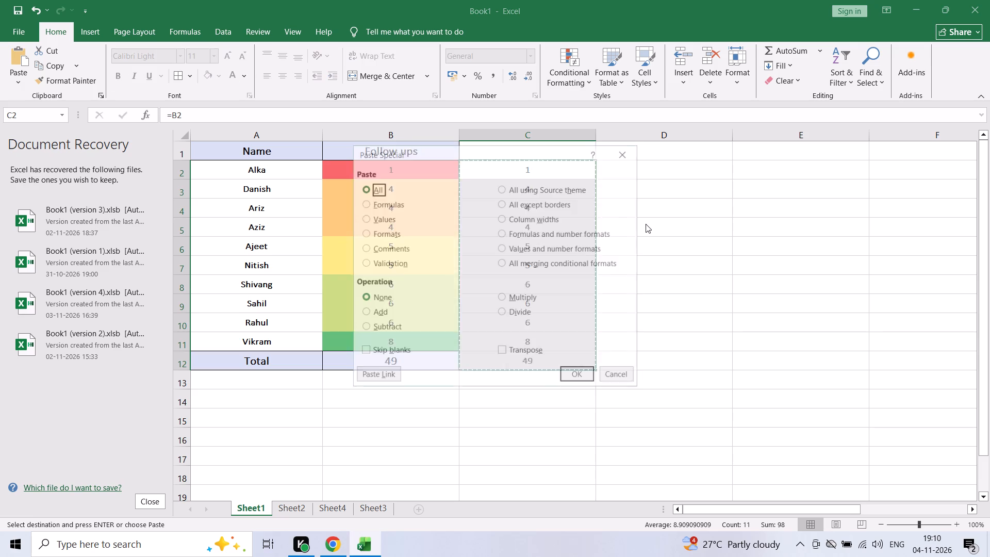
pyautogui.press('Down')
pyautogui.press('Down')
pyautogui.press('Return')
# Copy the Follow ups header from B1 into C1.
pyautogui.press('Left')
pyautogui.press('Left')
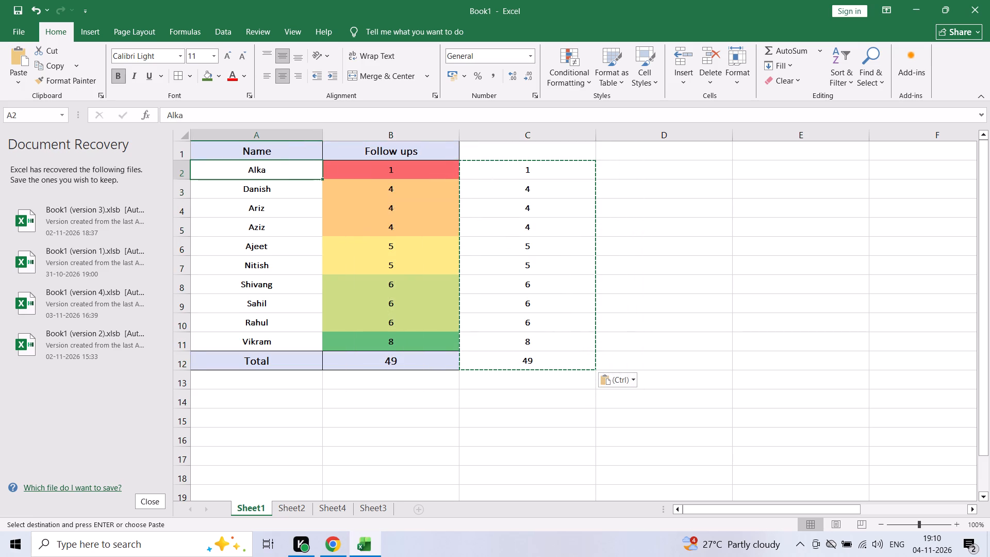
pyautogui.press('Right')
pyautogui.hotkey('ctrl', 'space')
pyautogui.press('Up')
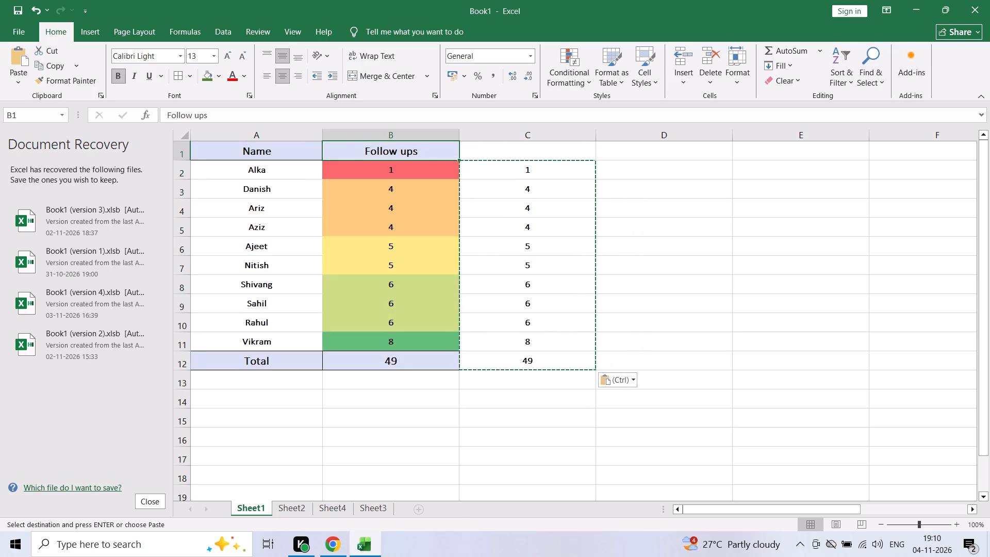
pyautogui.hotkey('ctrl', 'c')
pyautogui.press('Right')
pyautogui.hotkey('ctrl', 'v')
# Delete the original colour-coded Follow ups column B, leaving the plain copy in its place.
pyautogui.press('Left')
pyautogui.hotkey('ctrl', 'space')
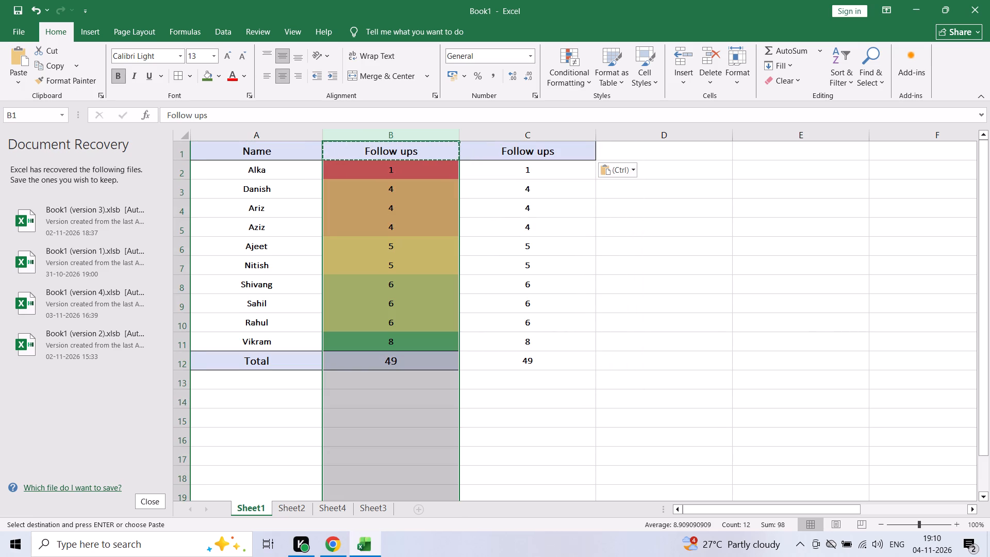
pyautogui.hotkey('ctrl', '-')
# Fill the Follow ups counts in B8:B11, from Shivang to Vikram, with light green.
pyautogui.press('Left')
pyautogui.press('Down')
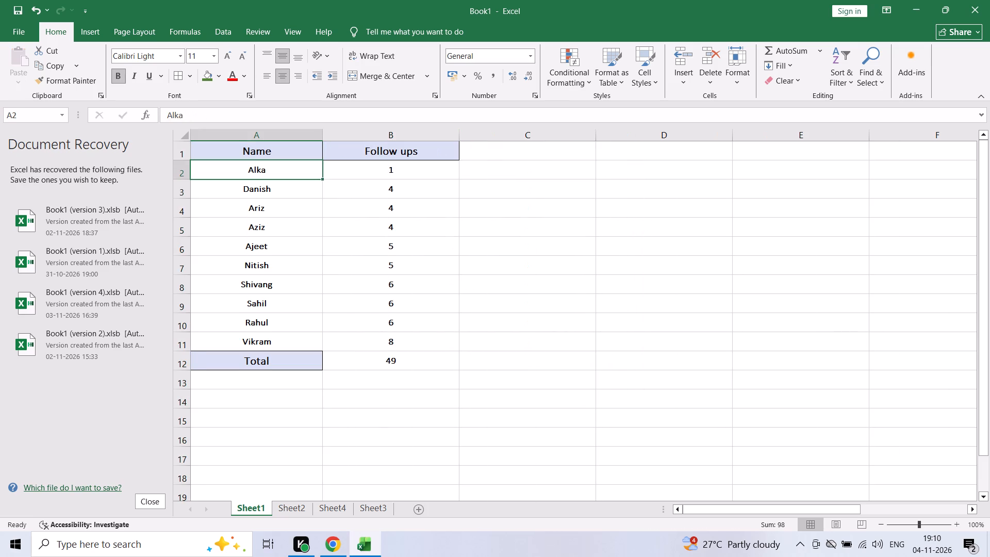
pyautogui.press('Right')
pyautogui.press('Down')
pyautogui.hotkey('ctrl', 'Down')
pyautogui.press('Up')
pyautogui.hotkey('shift', 'Up')
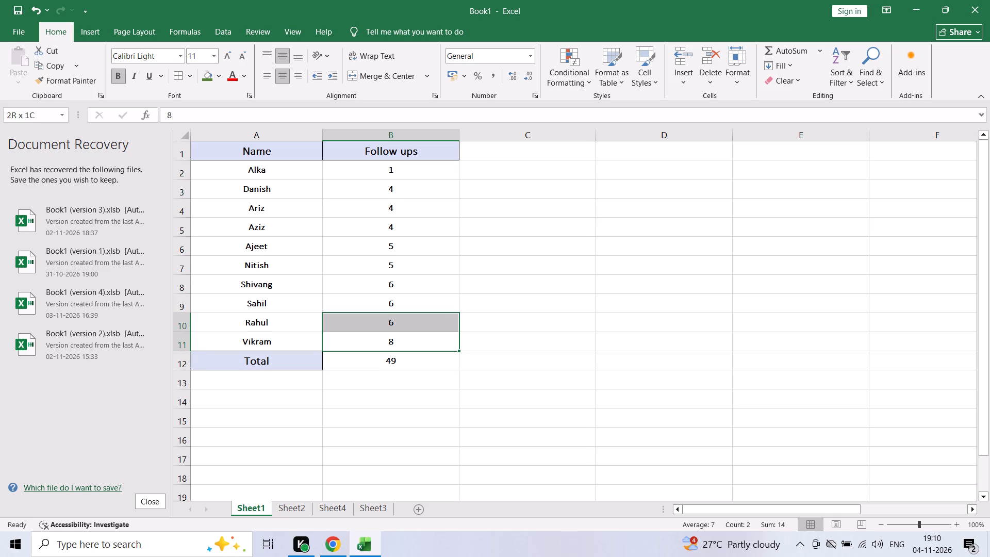
pyautogui.hotkey('shift', 'Up')
pyautogui.hotkey('shift', 'Up')
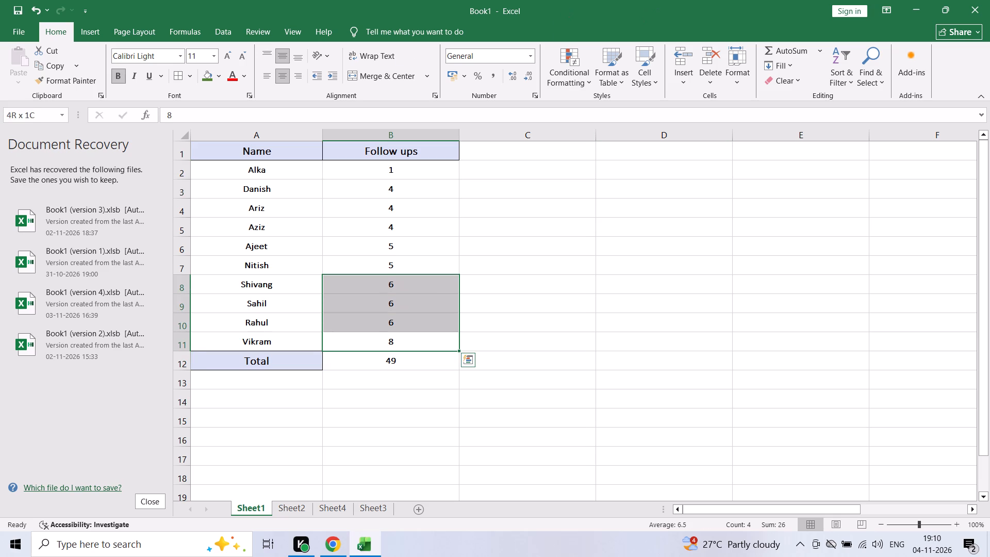
pyautogui.click(221, 77)
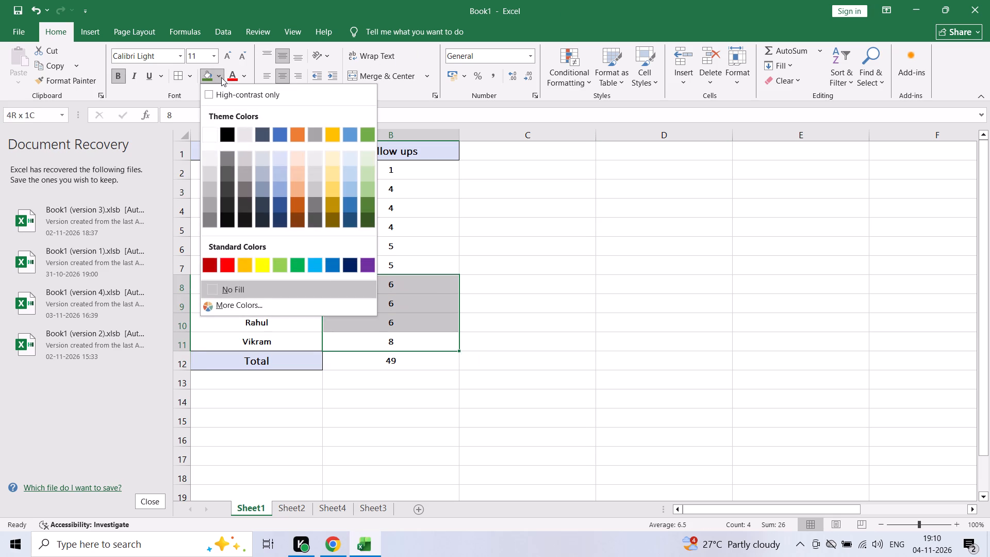
pyautogui.click(364, 190)
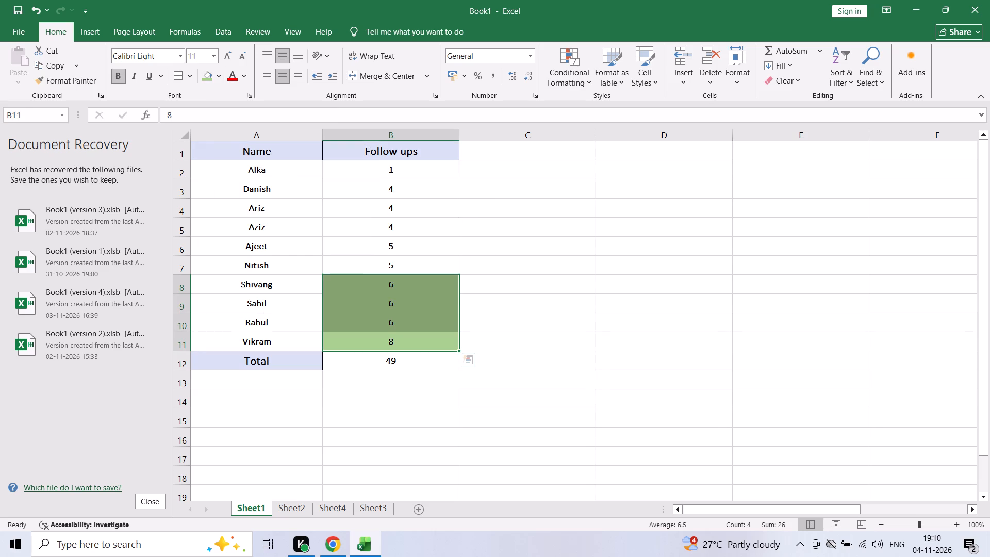
# Apply the same light green fill to the two counts of 5 in B6:B7.
pyautogui.doubleClick(399, 268)
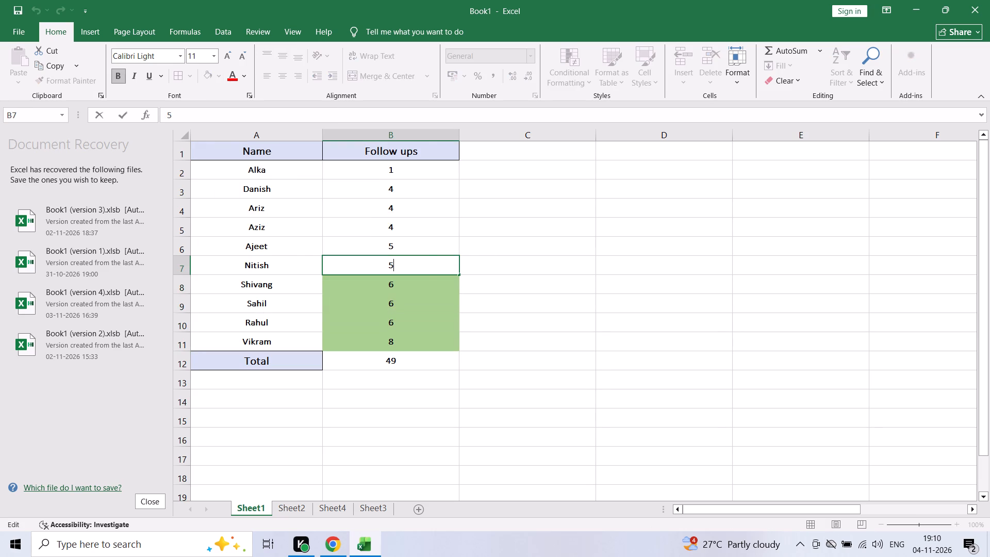
pyautogui.click(484, 263)
pyautogui.click(438, 271)
pyautogui.hotkey('shift', 'Up')
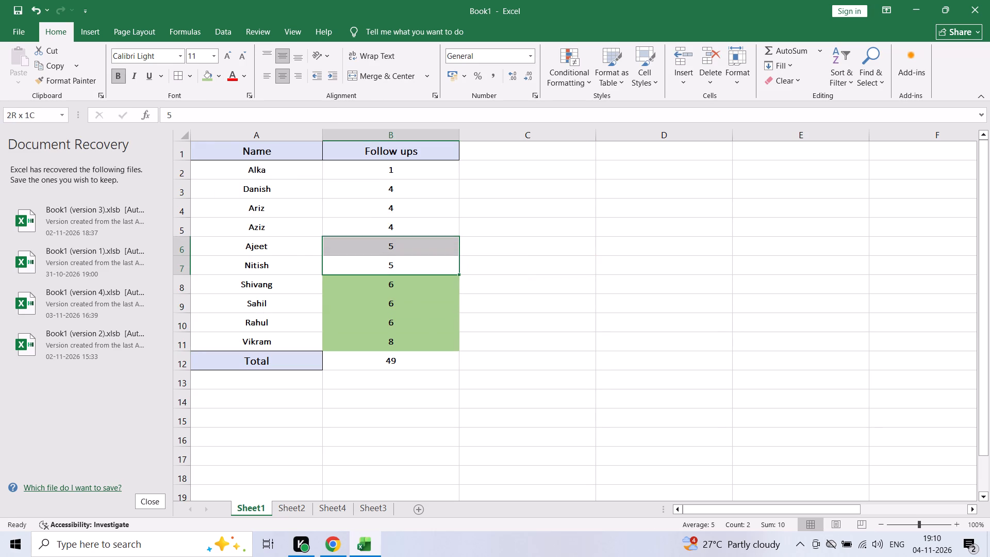
pyautogui.hotkey('shift', 'Up')
pyautogui.hotkey('shift', 'Down')
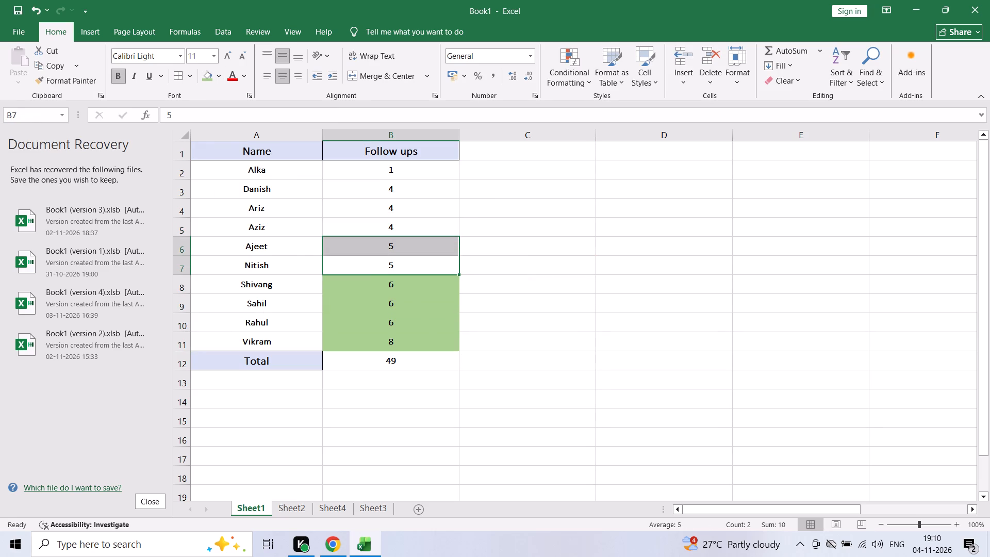
pyautogui.click(203, 79)
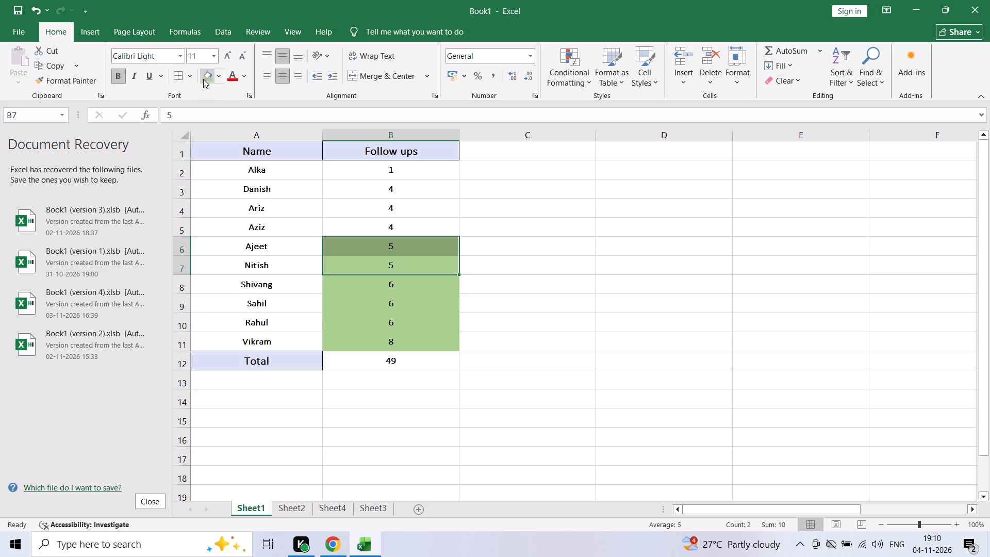
# Fill the three counts of 4 in B3:B5, from Danish to Aziz, with light orange.
pyautogui.press('Up')
pyautogui.press('Up')
pyautogui.hotkey('shift', 'Up')
pyautogui.hotkey('shift', 'Up')
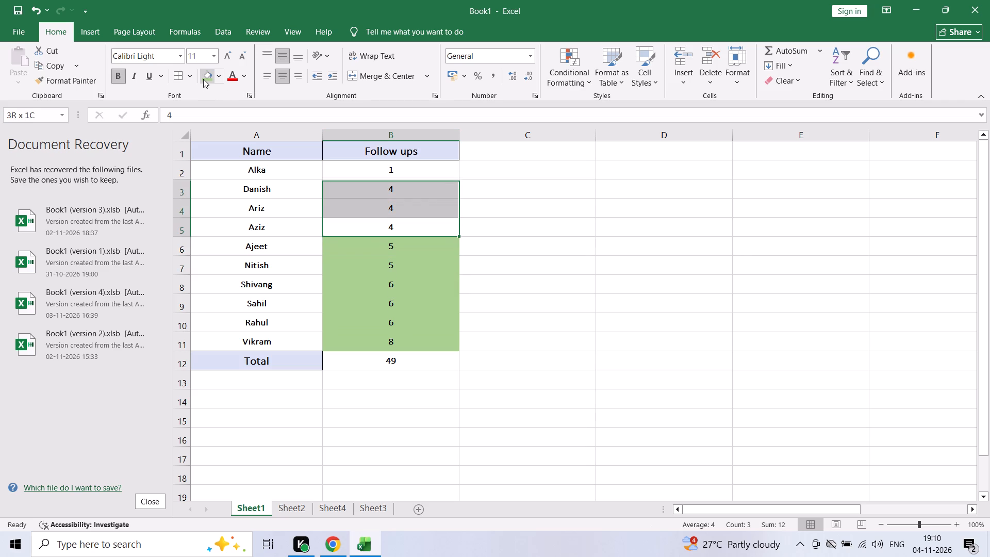
pyautogui.click(220, 73)
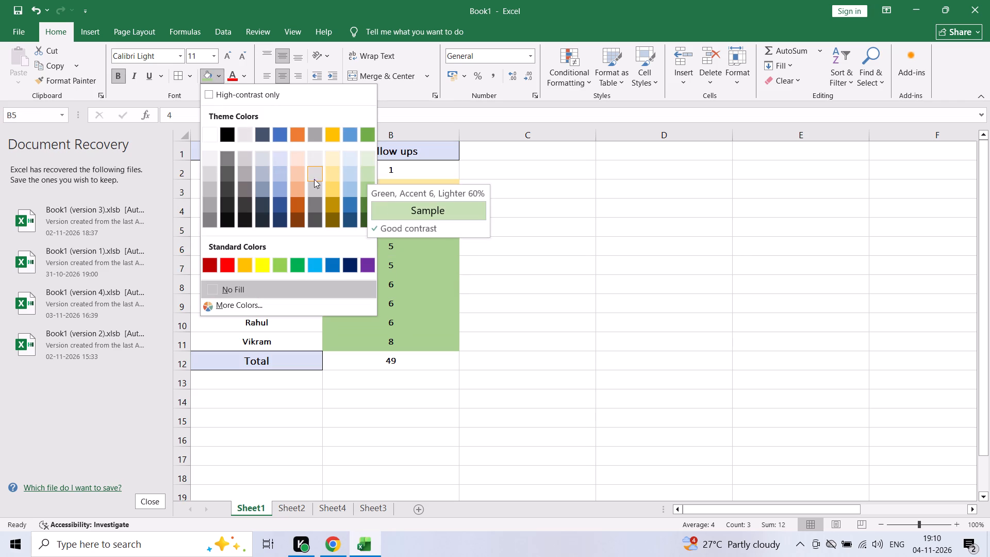
pyautogui.click(296, 172)
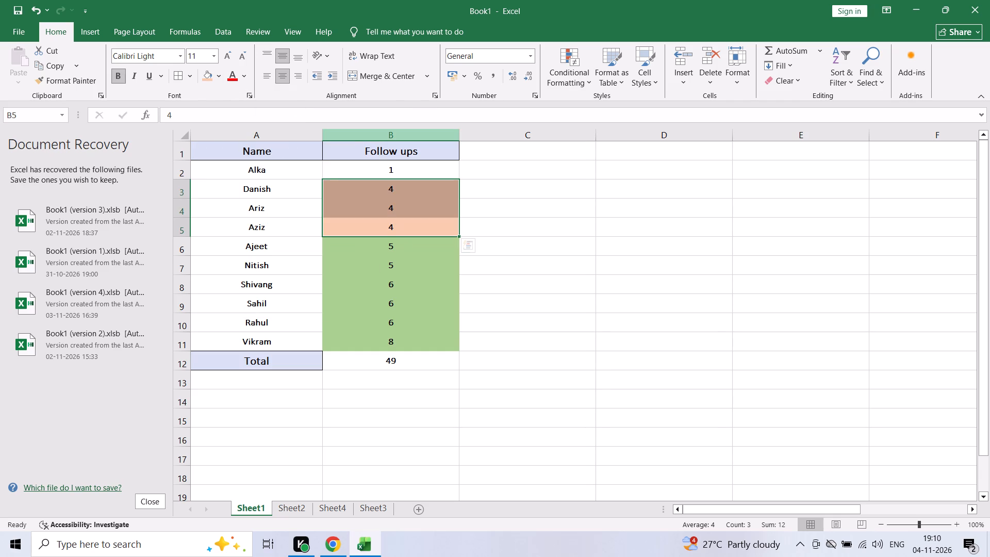
# Apply a fill colour to Alka's Follow ups count in B2.
pyautogui.click(362, 168)
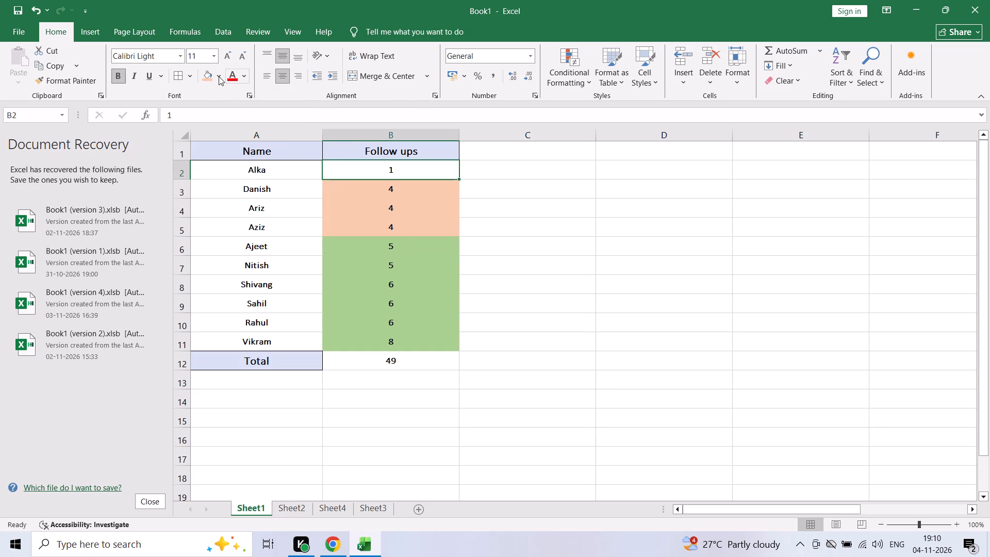
# Fill Alka's Follow ups count in B2 with standard red.
pyautogui.click(218, 76)
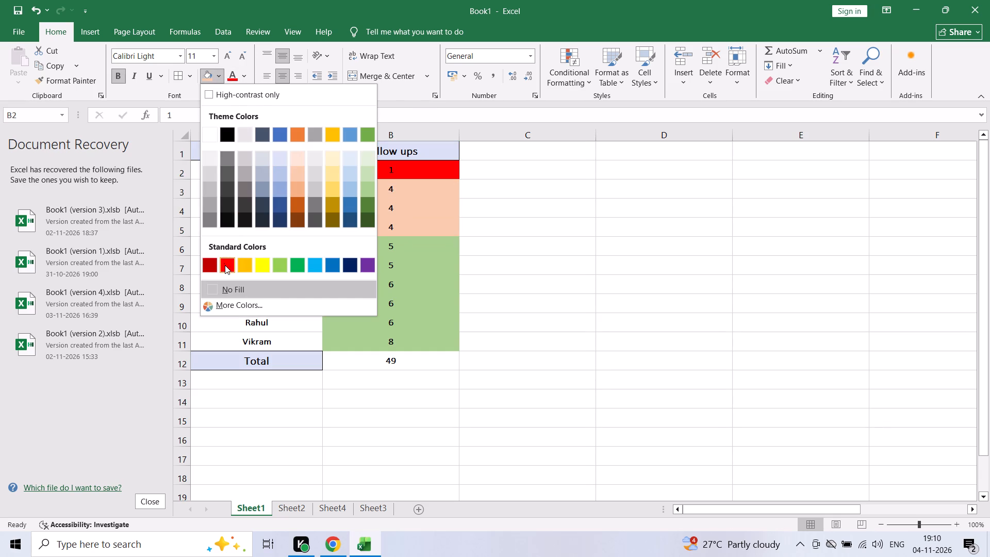
pyautogui.click(226, 266)
# Copy the formatting of the Total label in A12 onto the total value in B12 with Format Painter.
pyautogui.hotkey('ctrl', 'Left')
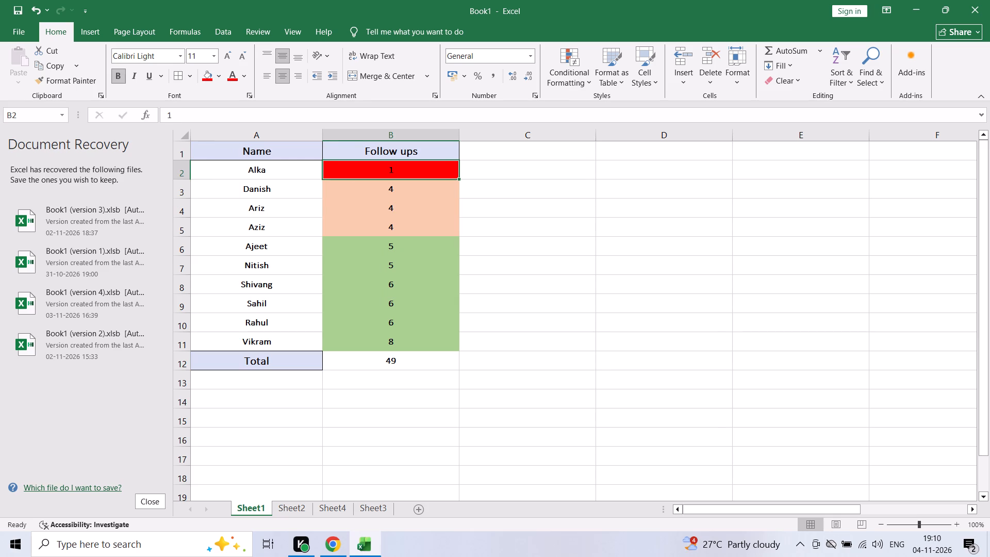
pyautogui.hotkey('ctrl', 'Down')
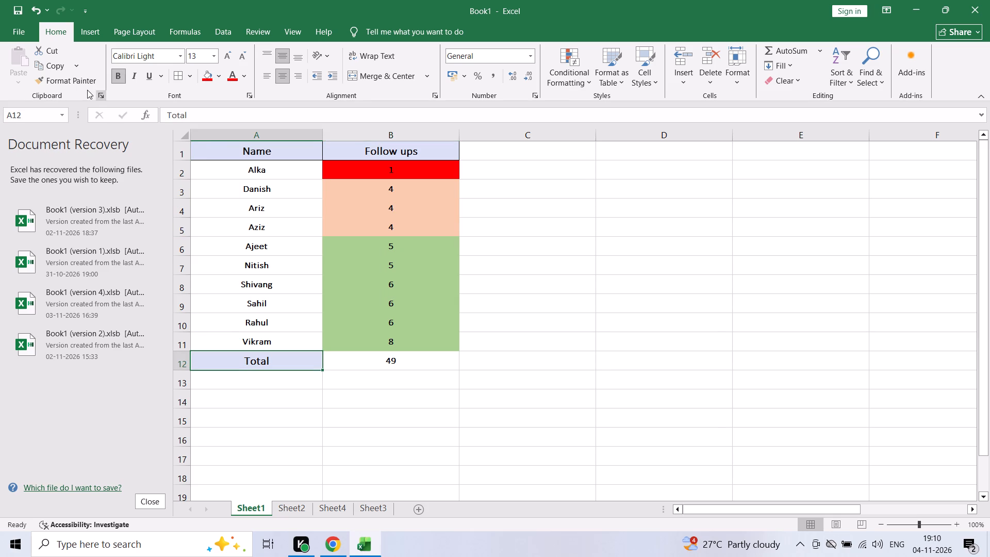
pyautogui.click(84, 85)
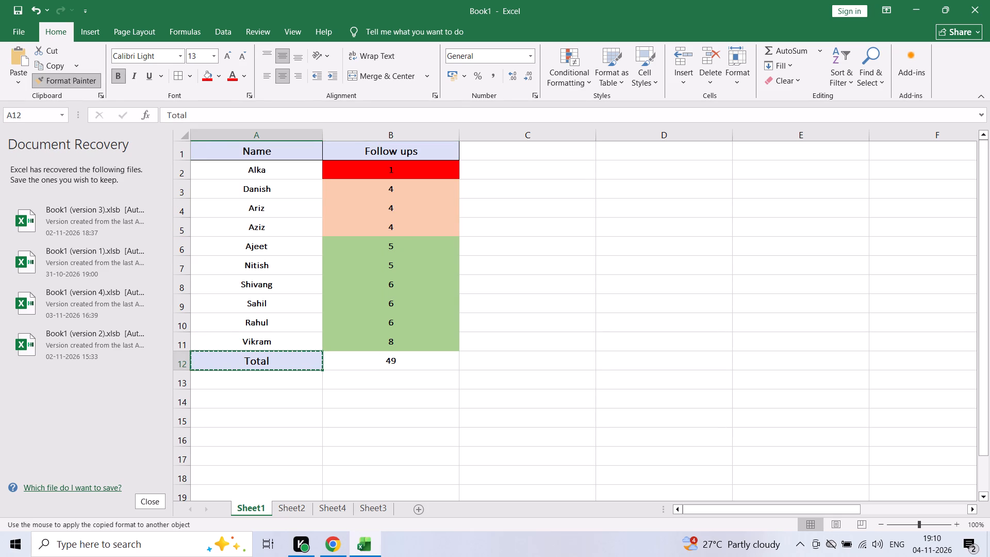
pyautogui.click(349, 357)
# Apply all borders to the whole Name and Follow ups table, A1:B12.
pyautogui.hotkey('ctrl', 'Down')
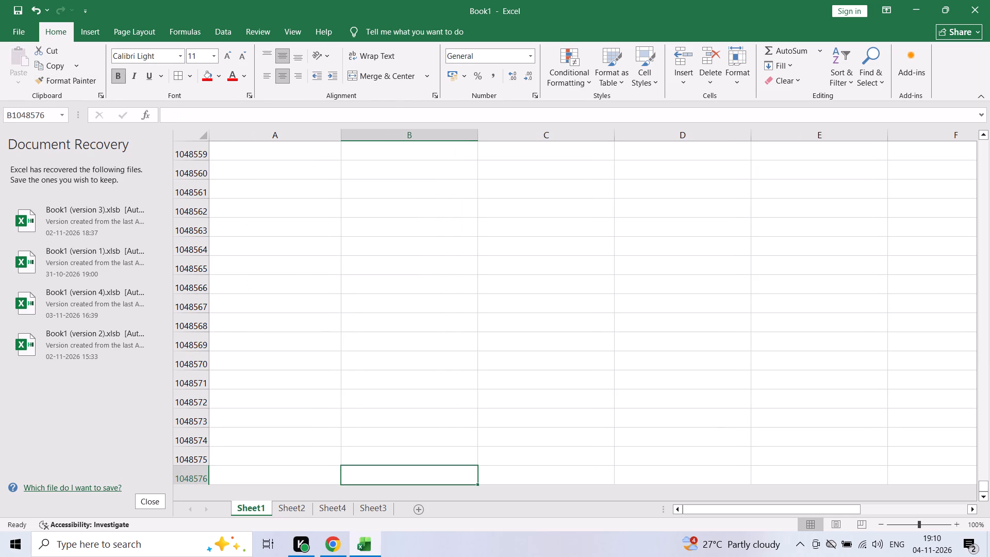
pyautogui.hotkey('ctrl', 'Up')
pyautogui.hotkey('ctrl', 'Down')
pyautogui.hotkey('ctrl', 'Up')
pyautogui.hotkey('ctrl', 'Up')
pyautogui.hotkey('ctrl', 'Left')
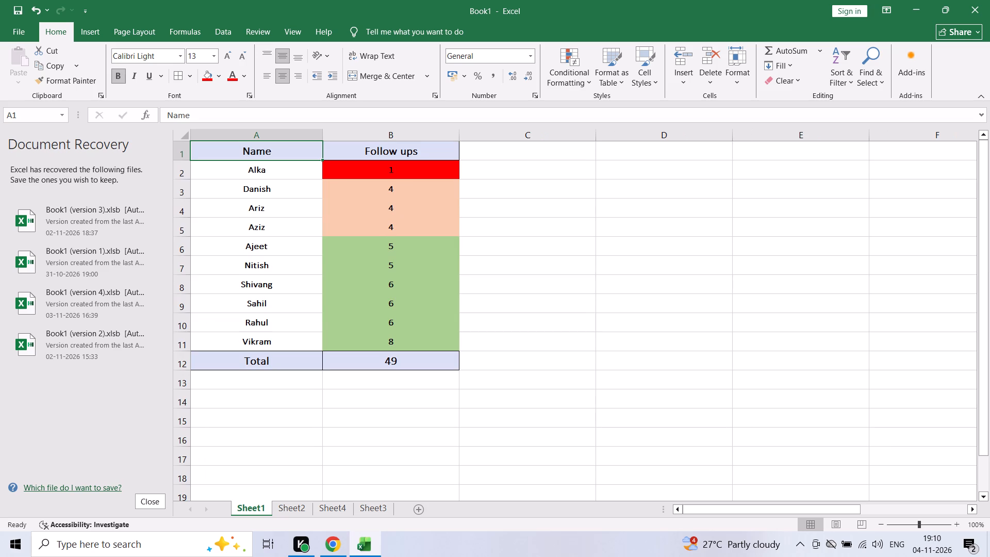
pyautogui.hotkey('ctrl', 'a')
pyautogui.hotkey('alt', 'h')
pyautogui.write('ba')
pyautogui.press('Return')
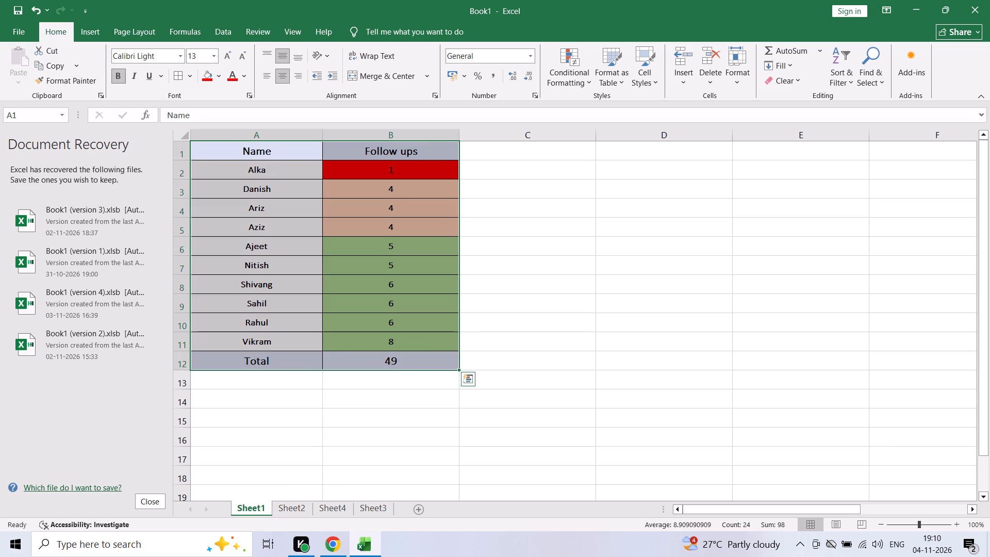
pyautogui.click(586, 323)
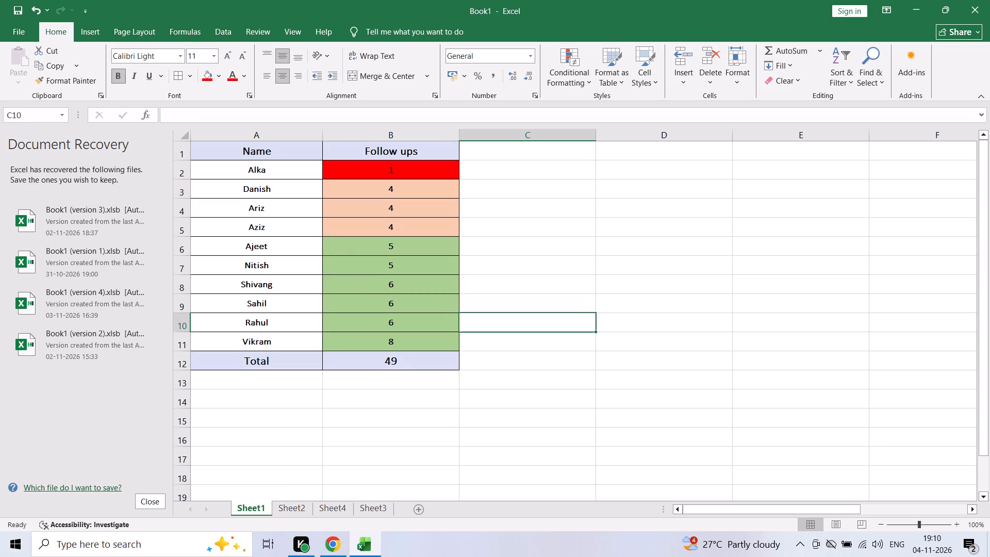
# Re-enter the Follow ups total in B12 as an AutoSum of the counts above it.
pyautogui.hotkey('ctrl', 'Left')
pyautogui.press('Down')
pyautogui.press('Down')
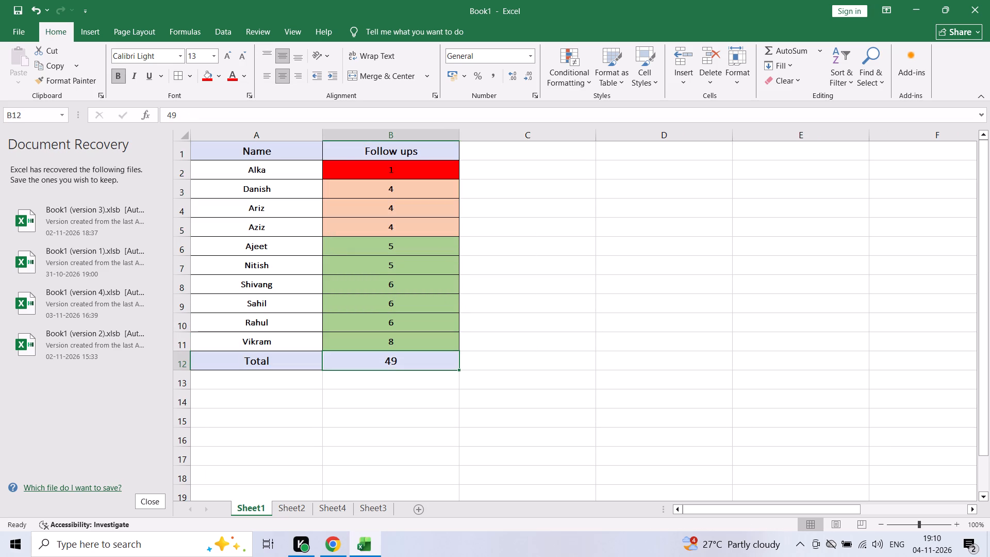
pyautogui.hotkey('alt', '=')
pyautogui.press('Return')
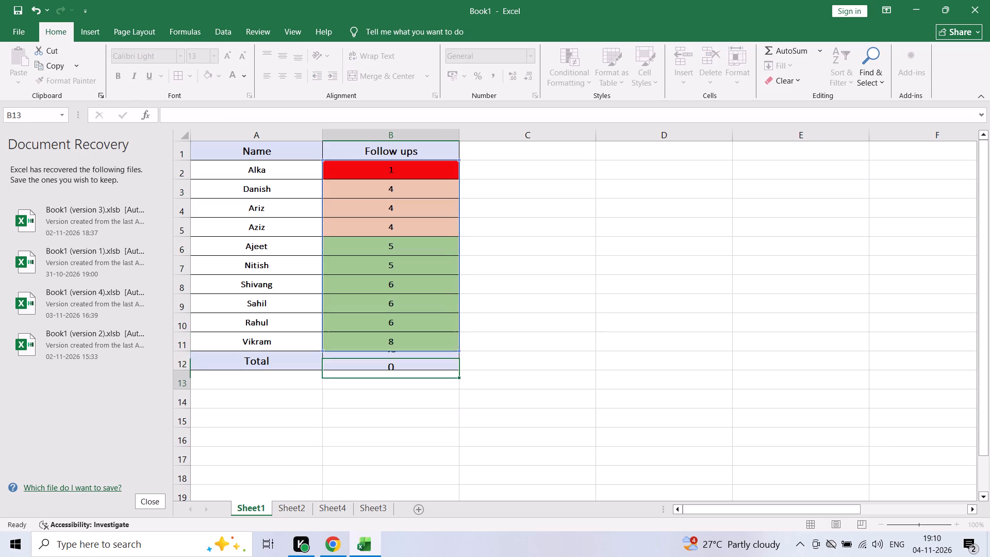
# Copy the whole Name and Follow ups table, A1:B12, including the Total row.
pyautogui.hotkey('ctrl', 'Up')
pyautogui.hotkey('ctrl', 'Up')
pyautogui.press('Left')
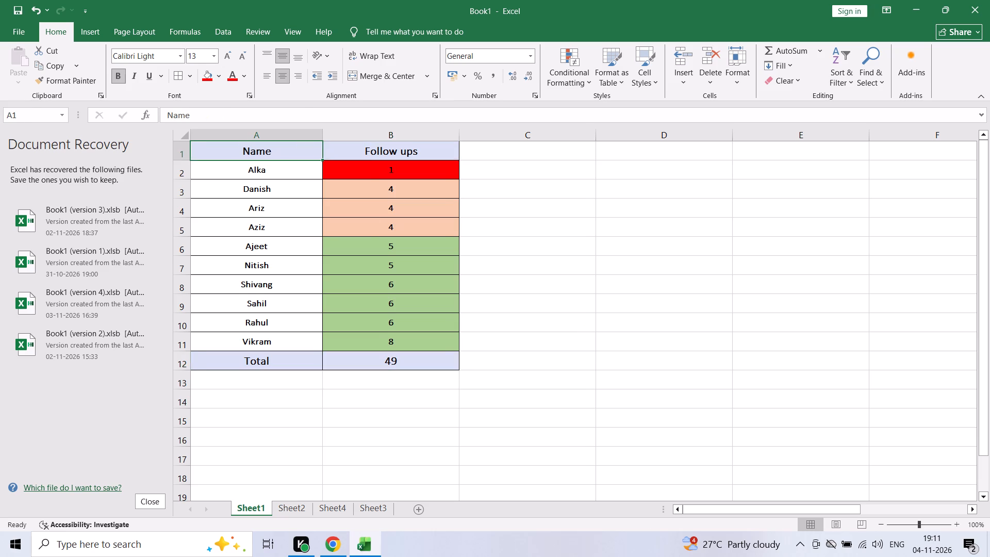
pyautogui.hotkey('ctrl', 'a')
pyautogui.hotkey('ctrl', 'c')
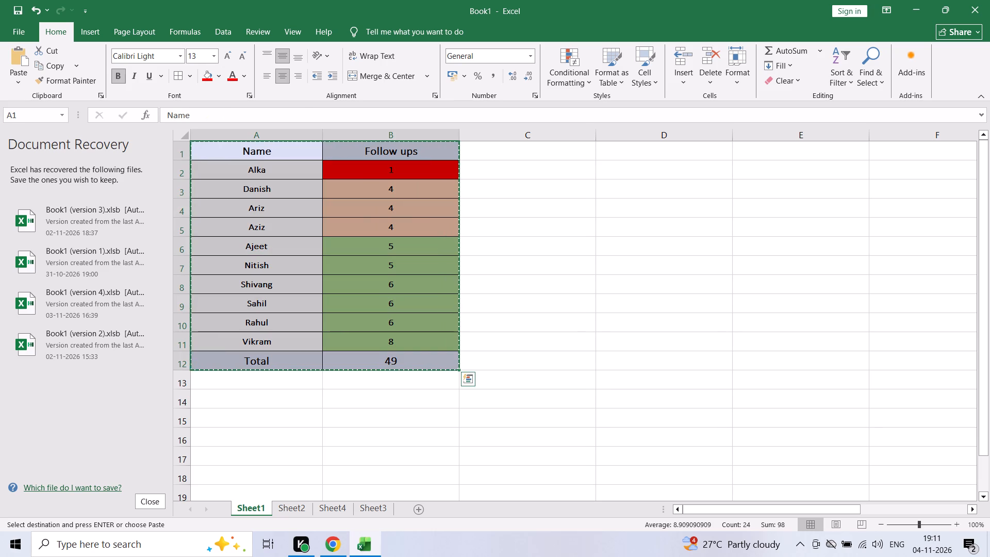